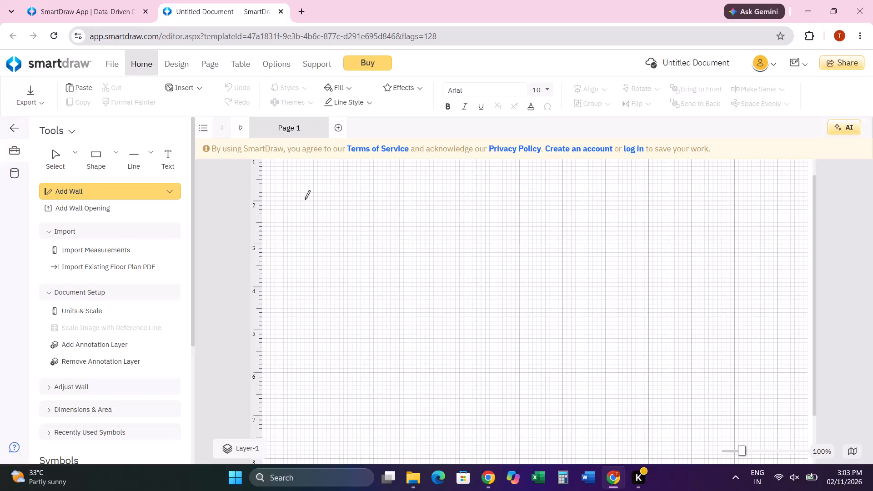
Set a custom wall thickness of 155 mm for new walls.
{"action": "left_click", "coordinate": [168, 191]}
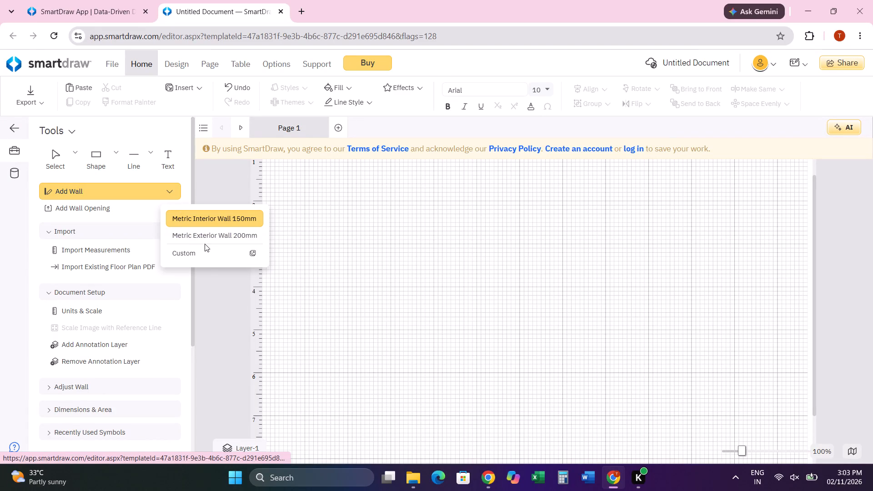
{"action": "left_click", "coordinate": [212, 256]}
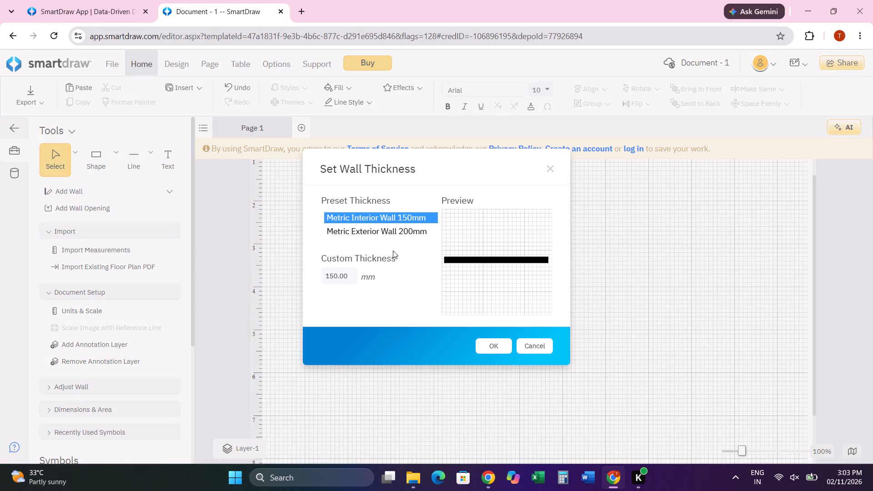
{"action": "left_click", "coordinate": [336, 275]}
{"action": "key", "text": "BackSpace"}
{"action": "key", "text": "5"}
{"action": "key", "text": "Return"}
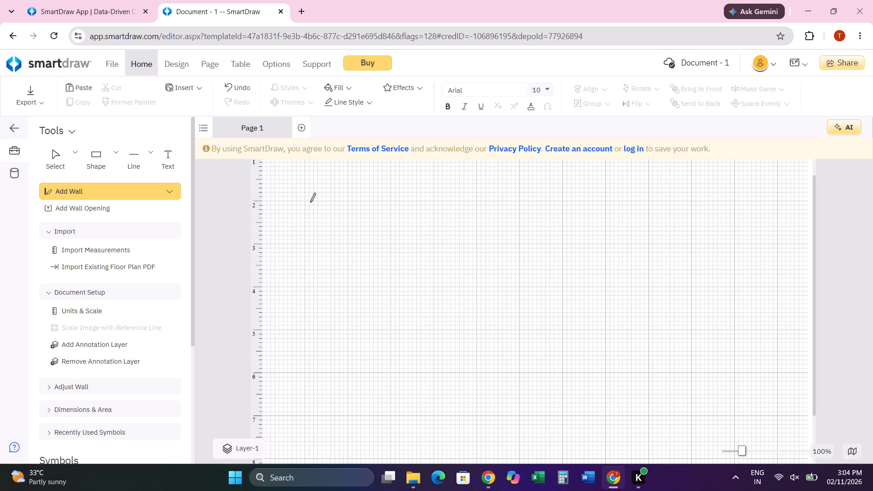
Draw four connected exterior walls forming a closed rectangle about 13.16 wide and 5.96 high.
{"action": "left_click_drag", "start_coordinate": [303, 199], "coordinate": [809, 194]}
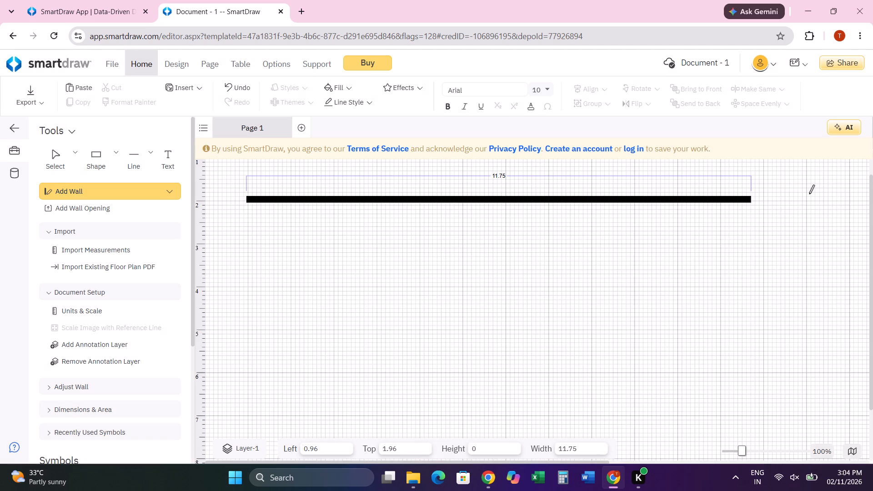
{"action": "left_click_drag", "start_coordinate": [809, 194], "coordinate": [812, 205]}
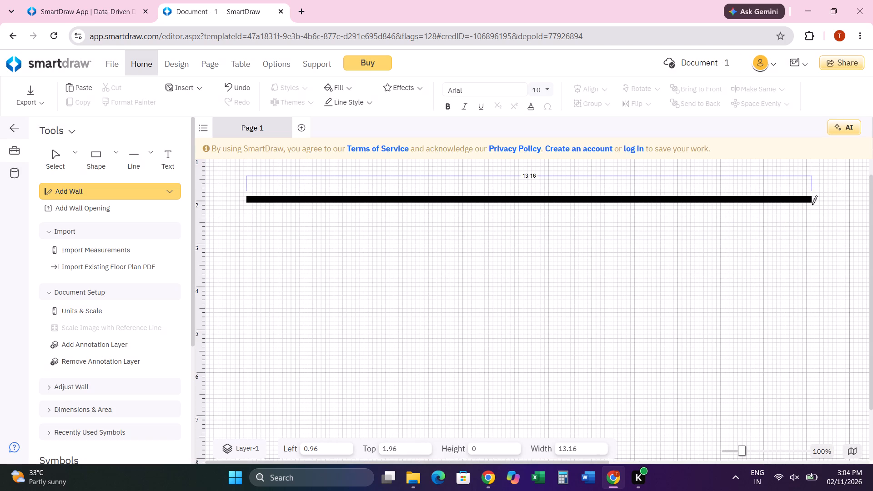
{"action": "left_click_drag", "start_coordinate": [812, 205], "coordinate": [812, 200]}
{"action": "left_click_drag", "start_coordinate": [809, 201], "coordinate": [812, 226]}
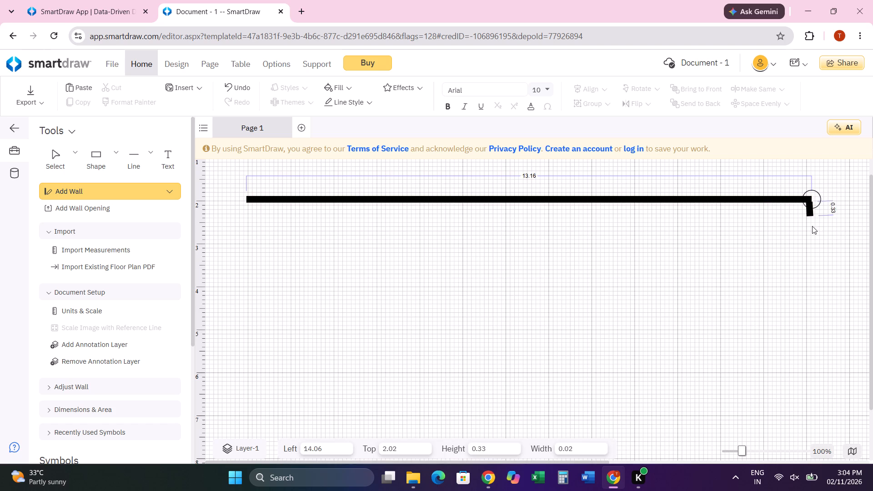
{"action": "left_click_drag", "start_coordinate": [812, 226], "coordinate": [809, 451]}
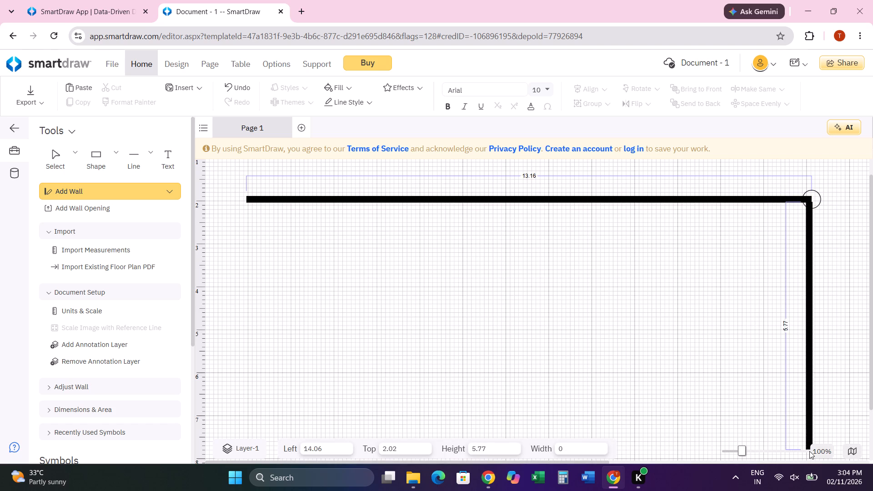
{"action": "left_click_drag", "start_coordinate": [809, 451], "coordinate": [803, 354]}
{"action": "scroll", "coordinate": [795, 393], "scroll_direction": "down", "scroll_amount": 5}
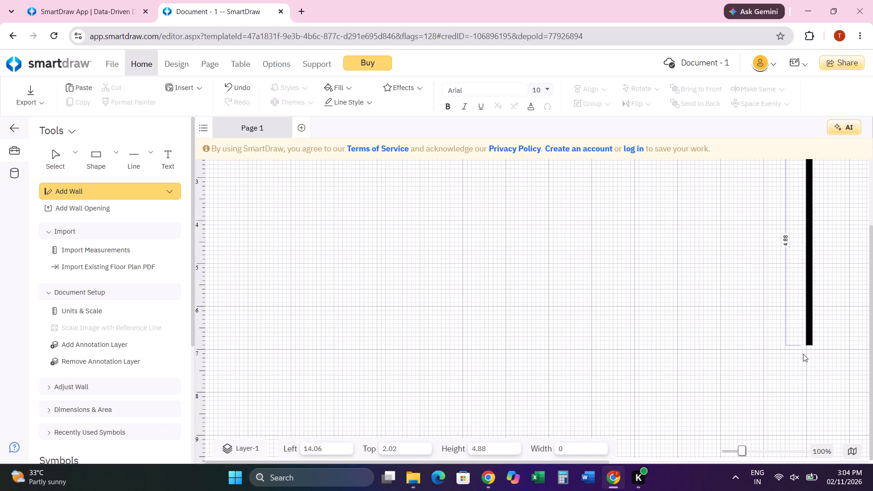
{"action": "left_click_drag", "start_coordinate": [803, 354], "coordinate": [803, 392]}
{"action": "scroll", "coordinate": [607, 342], "scroll_direction": "down", "scroll_amount": 2}
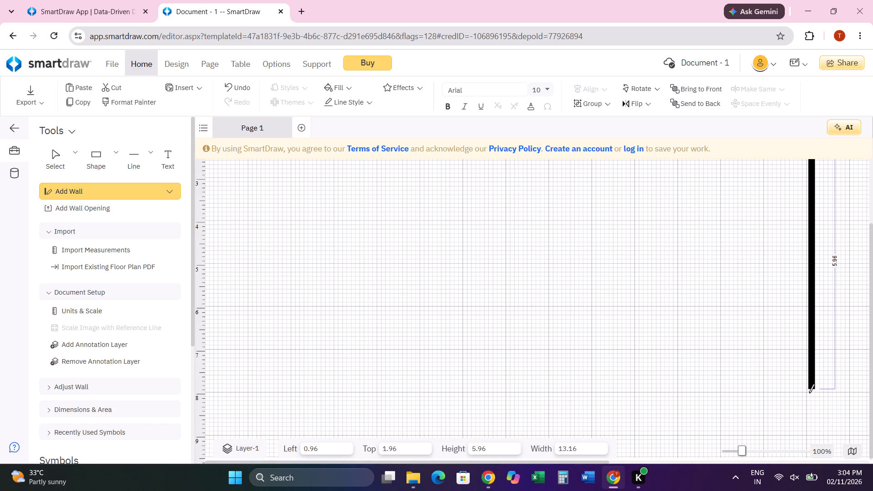
{"action": "left_click_drag", "start_coordinate": [809, 387], "coordinate": [246, 391]}
{"action": "left_click_drag", "start_coordinate": [247, 190], "coordinate": [241, 281]}
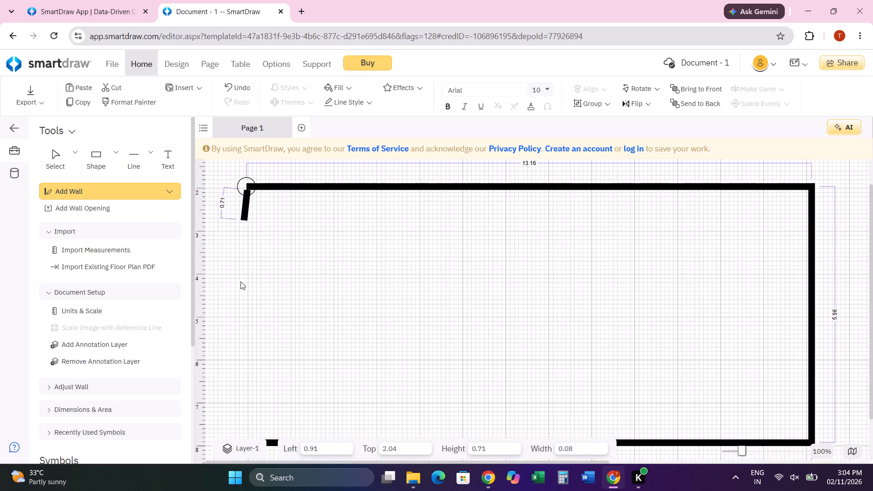
{"action": "left_click_drag", "start_coordinate": [241, 281], "coordinate": [252, 391]}
{"action": "scroll", "coordinate": [259, 402], "scroll_direction": "down", "scroll_amount": 2}
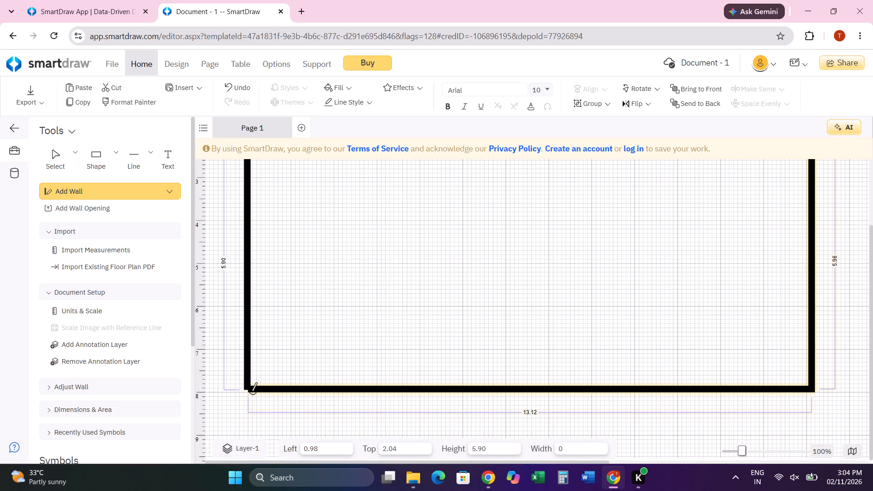
{"action": "left_click_drag", "start_coordinate": [252, 391], "coordinate": [251, 392]}
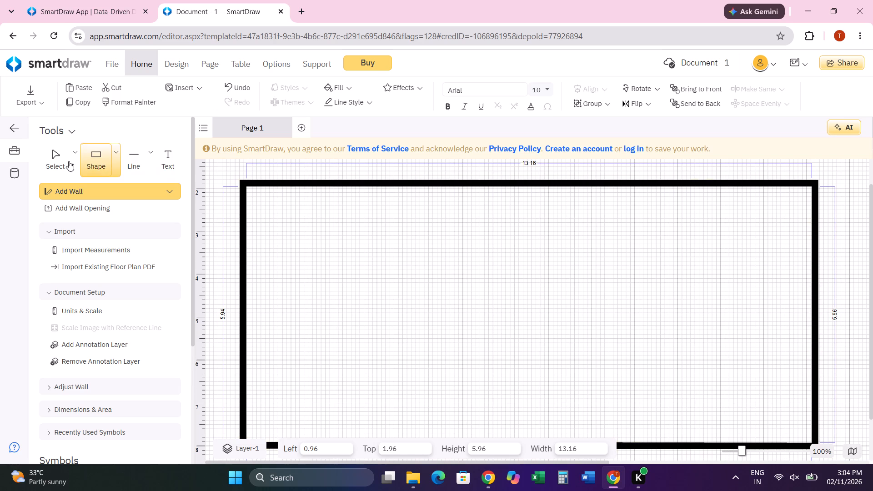
Move the exterior wall rectangle up the page to about 1.16 from the left and 0.71 from the top.
{"action": "left_click", "coordinate": [63, 161]}
{"action": "left_click", "coordinate": [484, 164]}
{"action": "scroll", "coordinate": [583, 233], "scroll_direction": "up", "scroll_amount": 3}
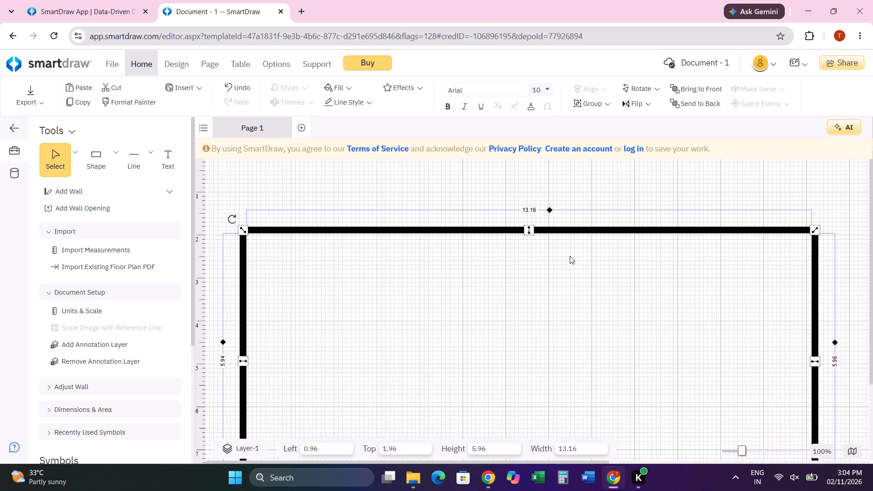
{"action": "left_click_drag", "start_coordinate": [567, 228], "coordinate": [577, 180]}
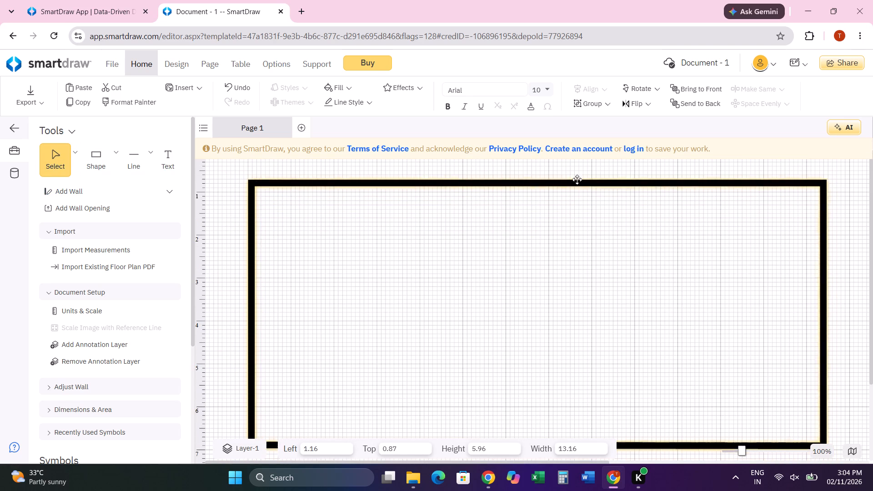
{"action": "left_click_drag", "start_coordinate": [577, 180], "coordinate": [575, 175]}
Enclose an upper-left room with a horizontal wall about 4.86 long and a vertical wall made of segments about 2.29 and 1.22 long.
{"action": "scroll", "coordinate": [426, 272], "scroll_direction": "down", "scroll_amount": 1}
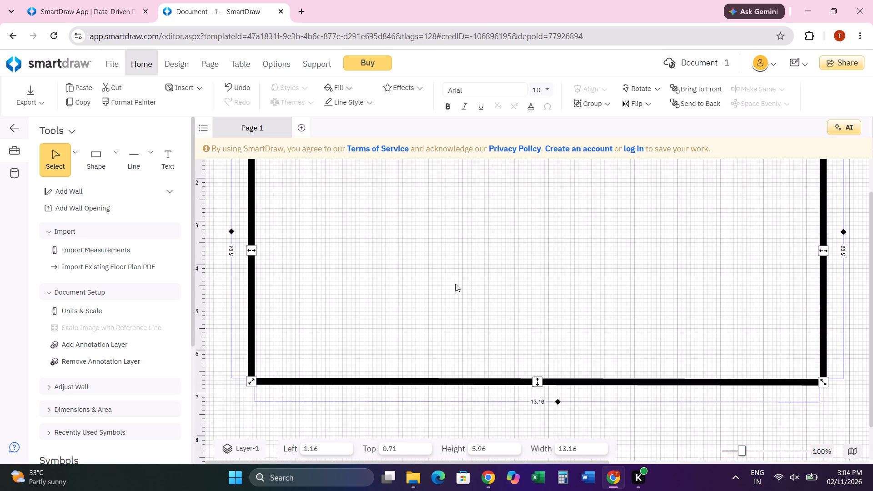
{"action": "scroll", "coordinate": [458, 292], "scroll_direction": "up", "scroll_amount": 1}
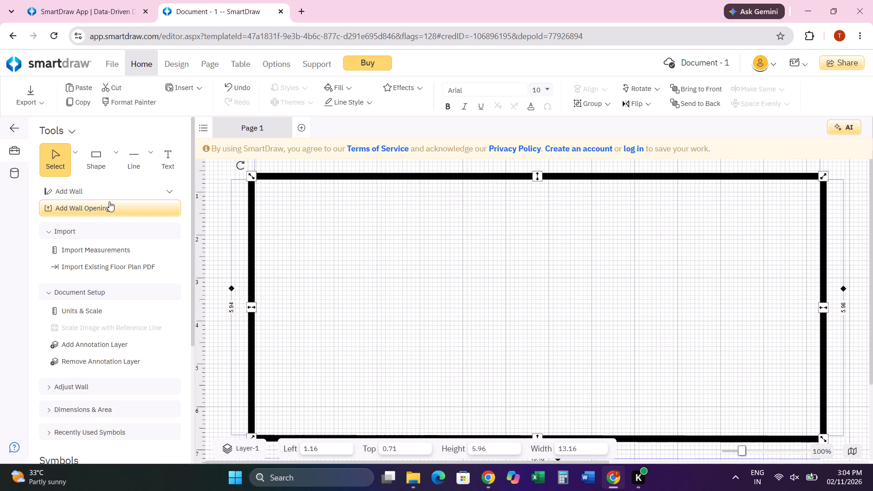
{"action": "left_click", "coordinate": [94, 195]}
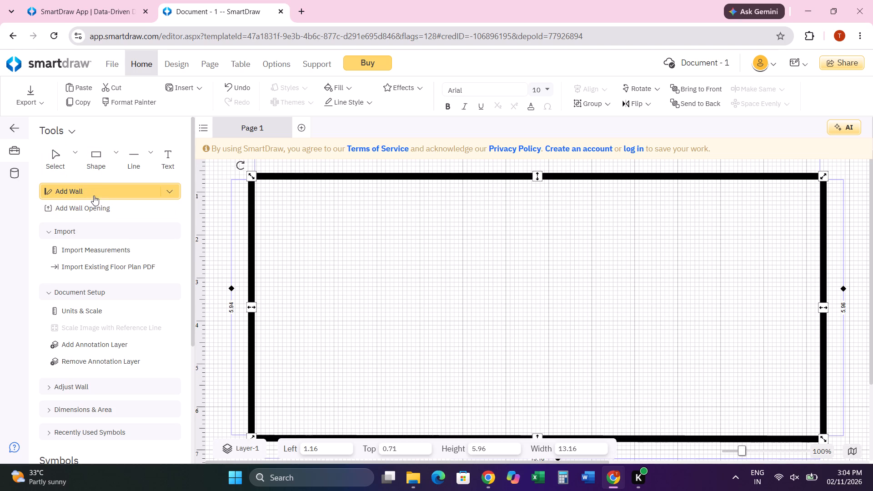
{"action": "left_click", "coordinate": [92, 205]}
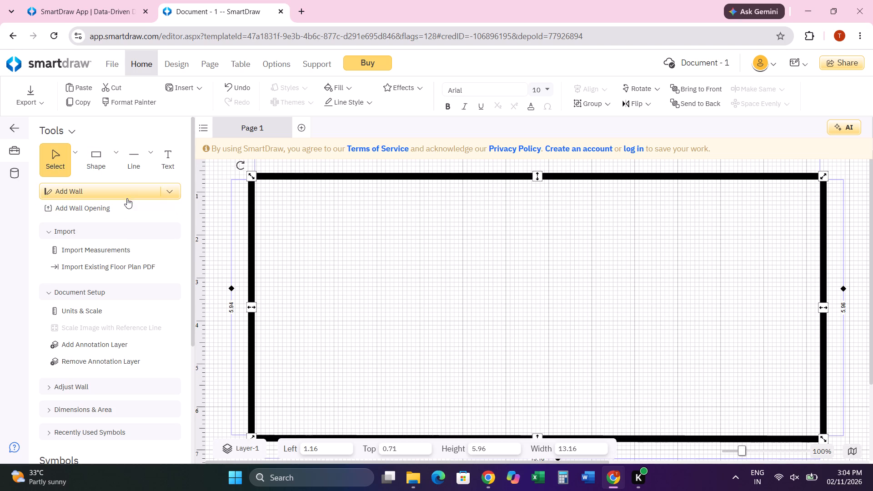
{"action": "left_click", "coordinate": [128, 190]}
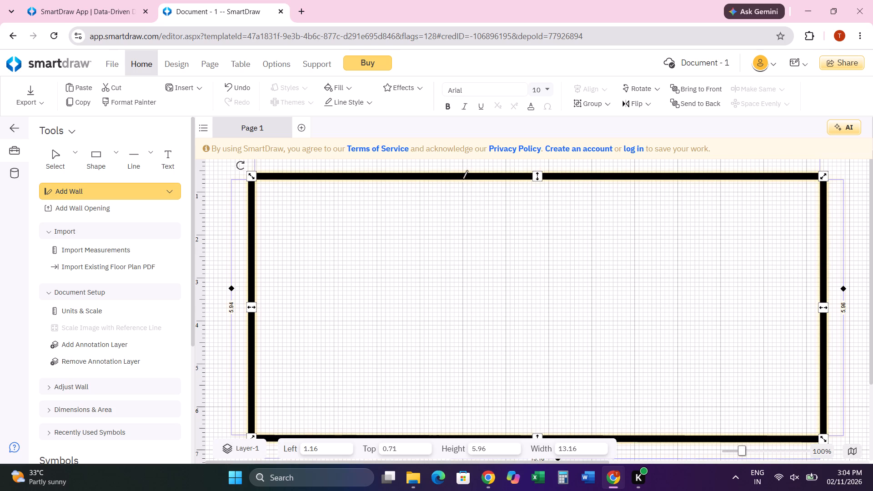
{"action": "left_click_drag", "start_coordinate": [461, 180], "coordinate": [462, 281]}
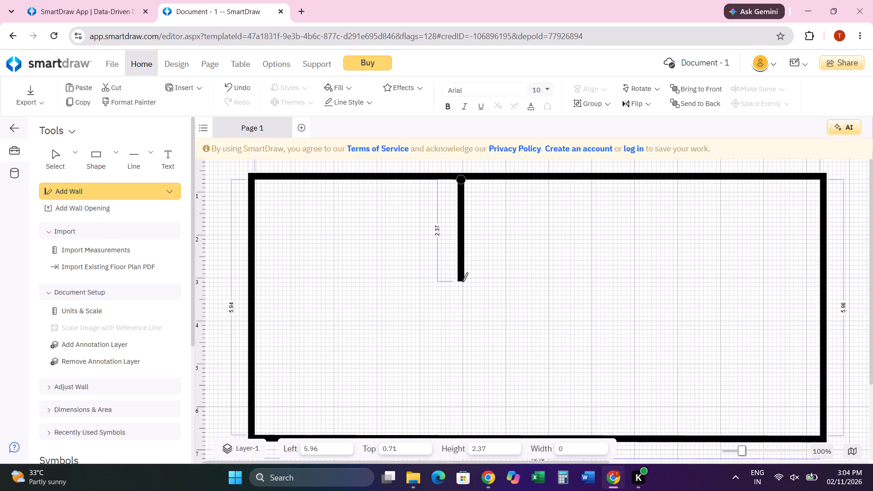
{"action": "left_click_drag", "start_coordinate": [462, 281], "coordinate": [463, 278]}
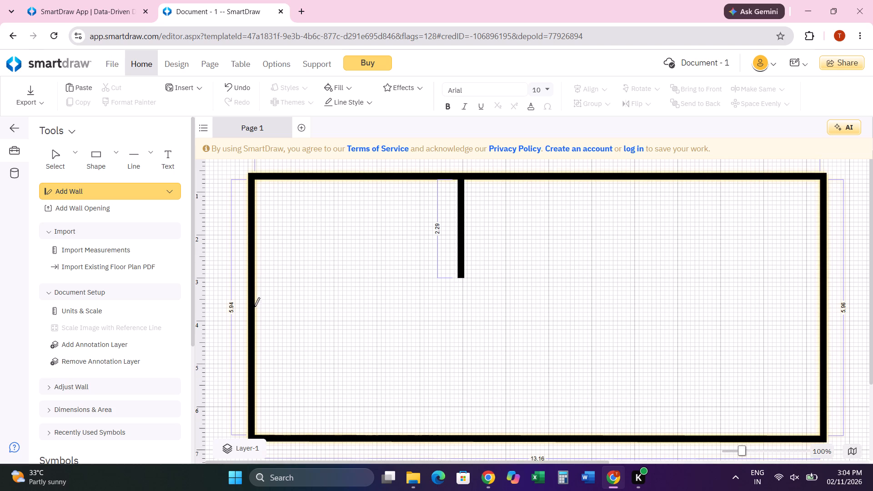
{"action": "left_click_drag", "start_coordinate": [253, 318], "coordinate": [441, 322]}
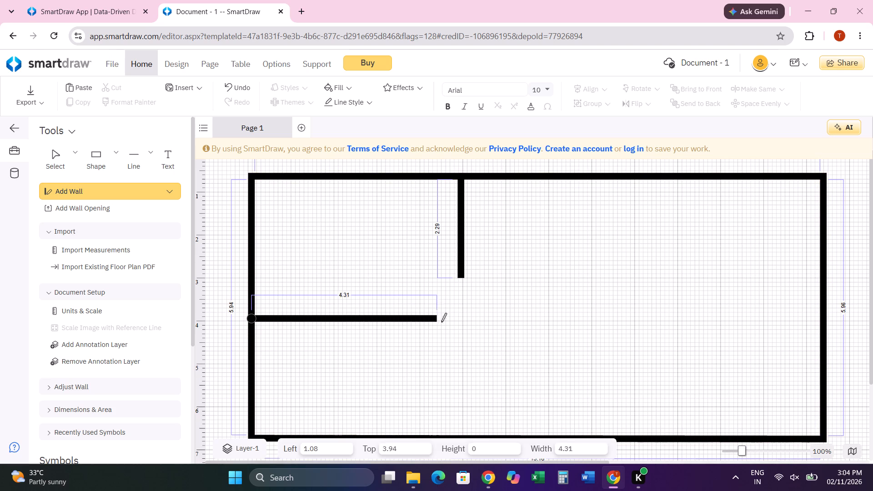
{"action": "left_click_drag", "start_coordinate": [441, 322], "coordinate": [461, 326]}
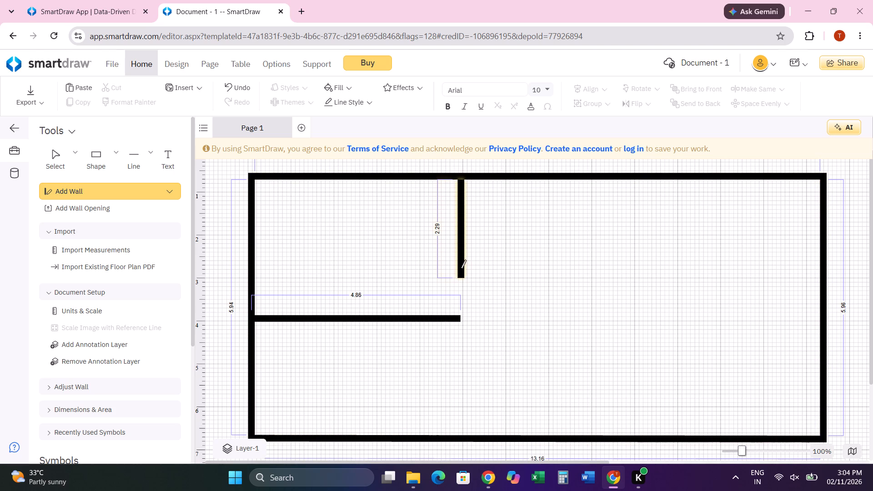
{"action": "left_click_drag", "start_coordinate": [460, 268], "coordinate": [461, 321]}
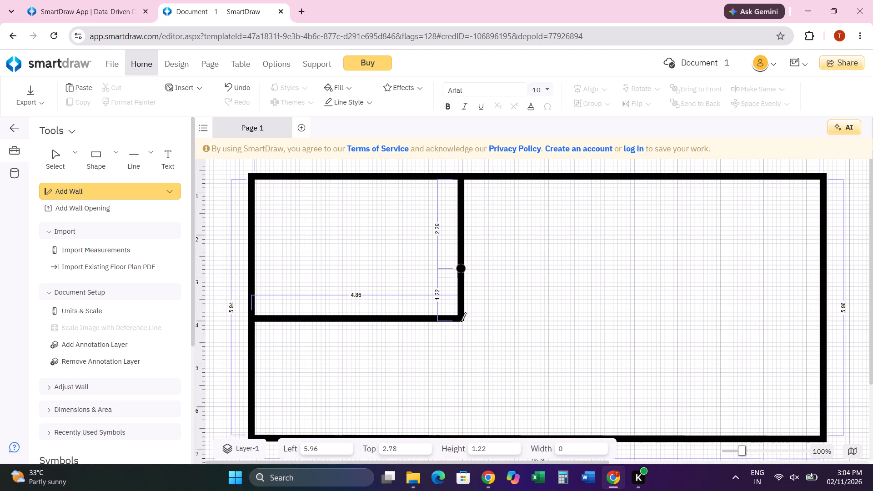
{"action": "left_click_drag", "start_coordinate": [461, 321], "coordinate": [460, 321]}
{"action": "left_click", "coordinate": [51, 156]}
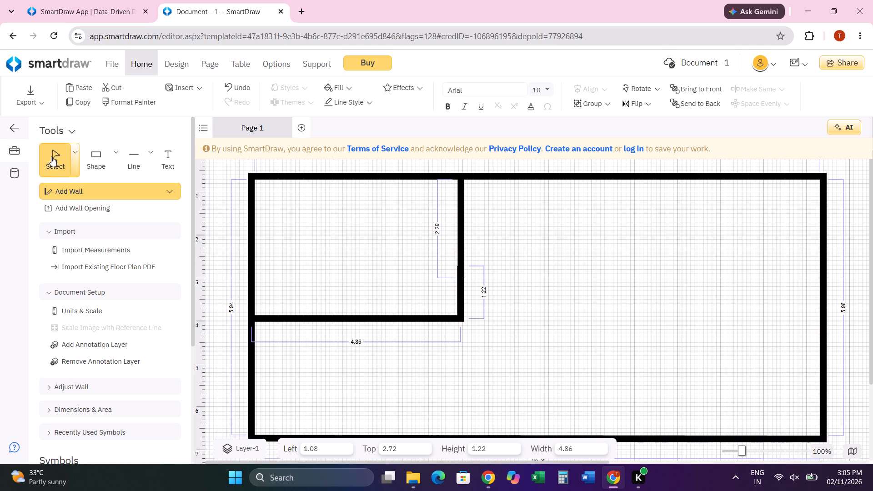
{"action": "left_click", "coordinate": [56, 154]}
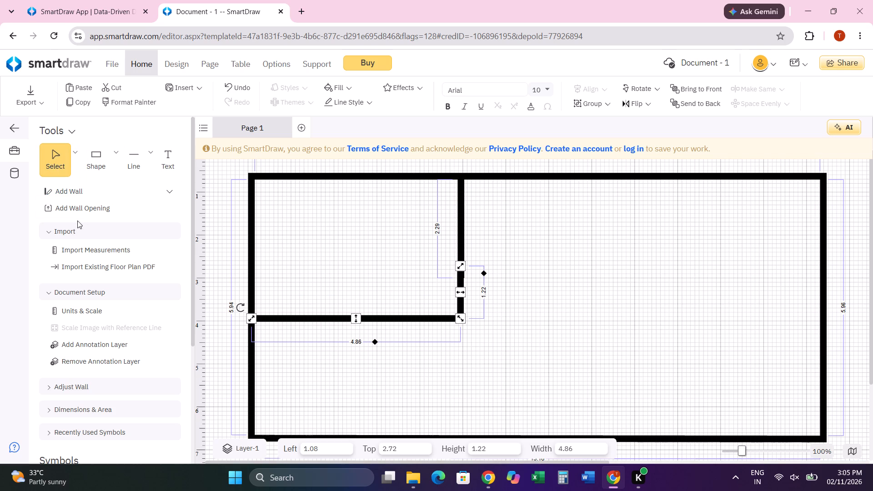
Enclose an upper-right room with a vertical wall about 3.29 long from the top wall and a horizontal wall about 4.37 long.
{"action": "left_click", "coordinate": [82, 195]}
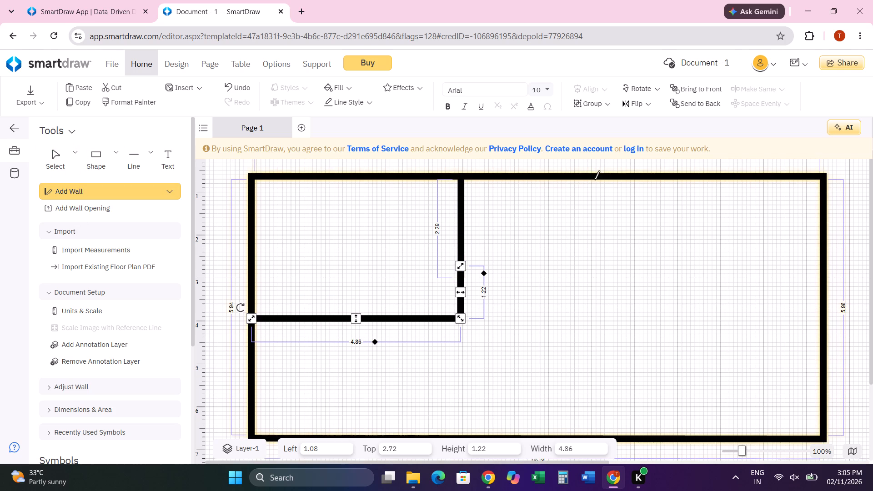
{"action": "left_click_drag", "start_coordinate": [635, 182], "coordinate": [641, 296]}
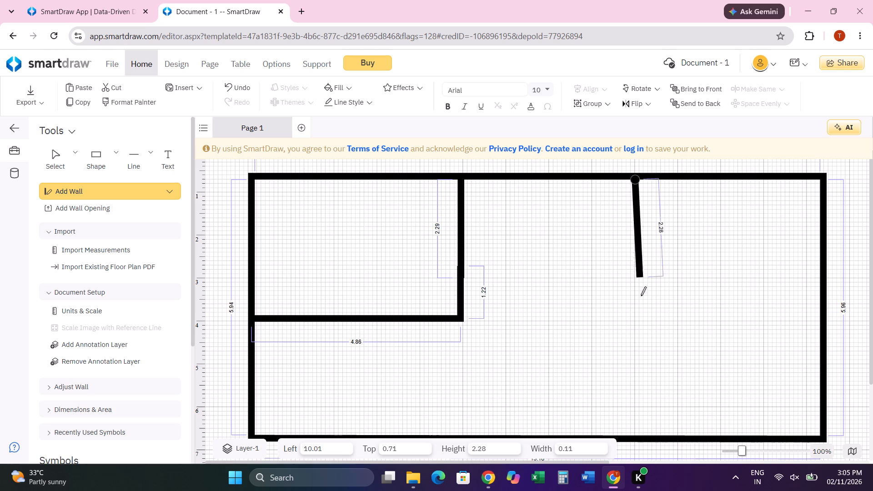
{"action": "left_click_drag", "start_coordinate": [641, 296], "coordinate": [634, 323]}
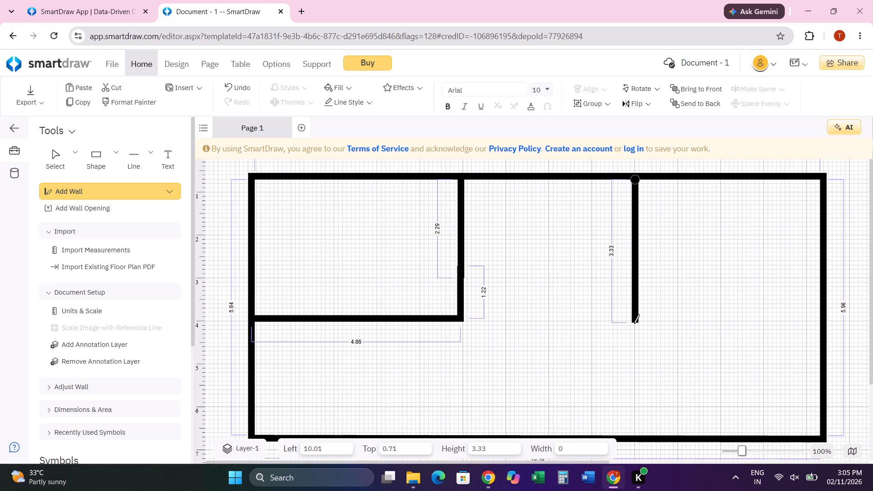
{"action": "left_click_drag", "start_coordinate": [634, 323], "coordinate": [634, 321]}
{"action": "left_click_drag", "start_coordinate": [636, 318], "coordinate": [817, 319]}
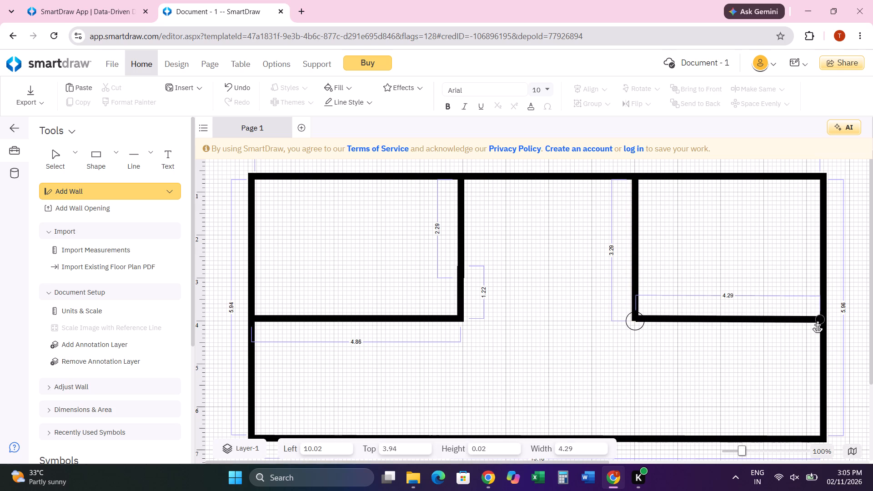
{"action": "left_click_drag", "start_coordinate": [817, 319], "coordinate": [823, 318]}
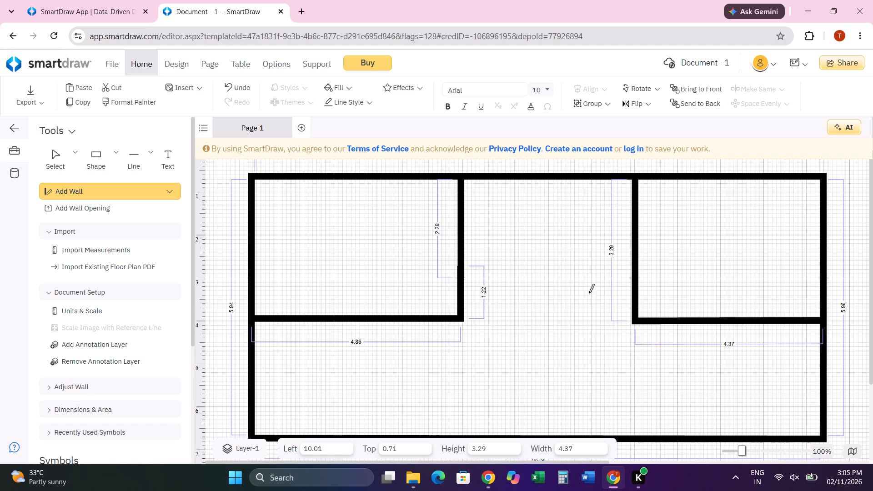
{"action": "scroll", "coordinate": [551, 282], "scroll_direction": "down", "scroll_amount": 1}
{"action": "scroll", "coordinate": [476, 281], "scroll_direction": "down", "scroll_amount": 2}
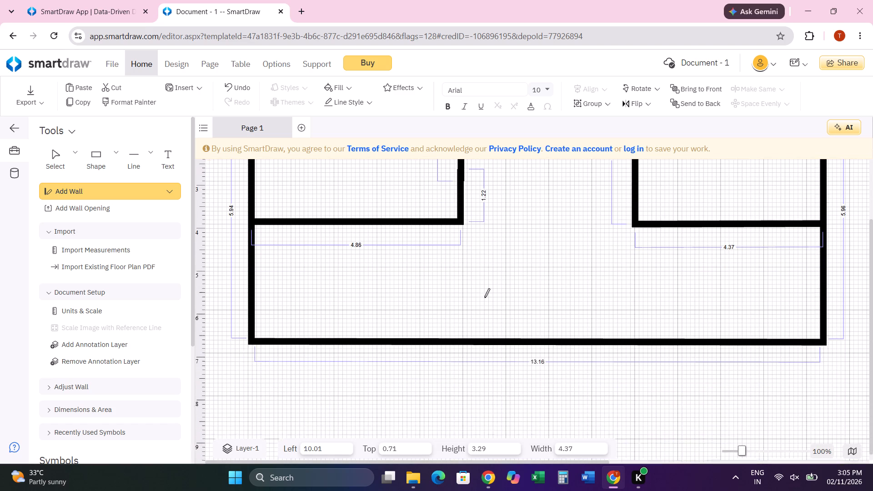
{"action": "left_click", "coordinate": [57, 159]}
{"action": "scroll", "coordinate": [488, 339], "scroll_direction": "down", "scroll_amount": 2}
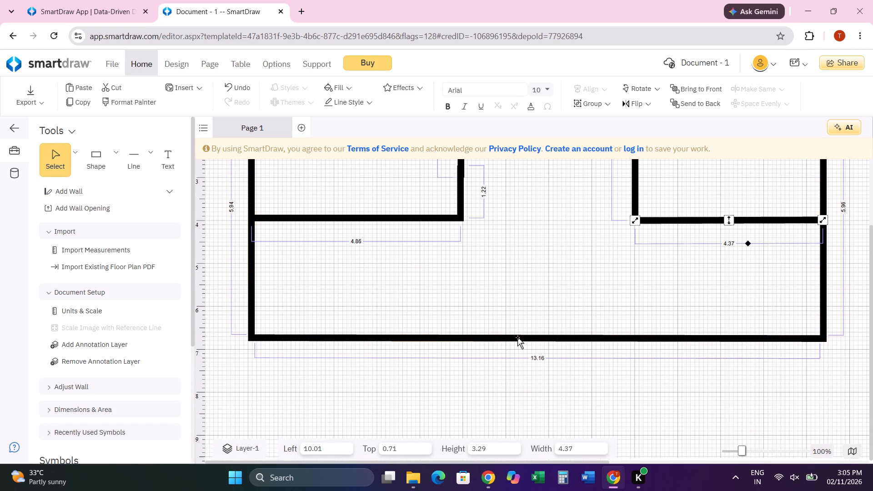
Extend the exterior wall rectangle downward to a height of about 7.93, keeping its 13.16 width.
{"action": "left_click", "coordinate": [536, 337]}
{"action": "left_click_drag", "start_coordinate": [536, 339], "coordinate": [534, 404]}
{"action": "scroll", "coordinate": [522, 359], "scroll_direction": "down", "scroll_amount": 3}
{"action": "scroll", "coordinate": [557, 385], "scroll_direction": "down", "scroll_amount": 2}
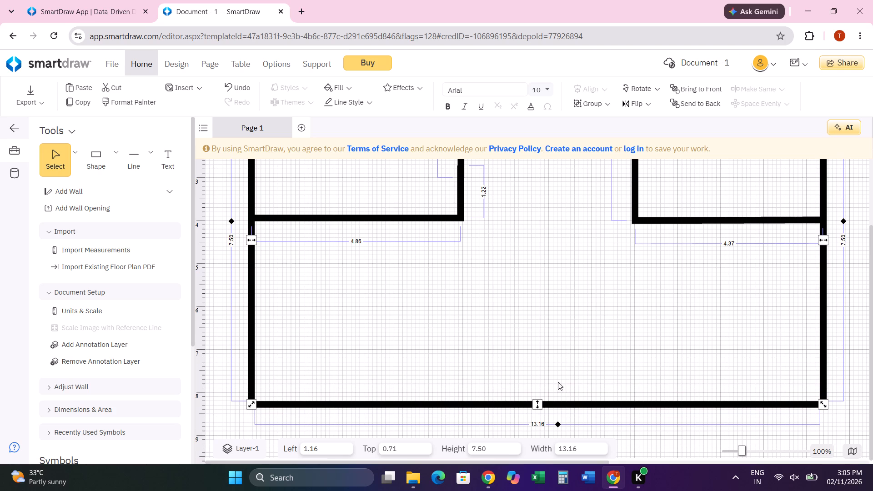
{"action": "scroll", "coordinate": [558, 382], "scroll_direction": "down", "scroll_amount": 1}
{"action": "left_click_drag", "start_coordinate": [537, 409], "coordinate": [538, 428]}
{"action": "scroll", "coordinate": [463, 304], "scroll_direction": "down", "scroll_amount": 1}
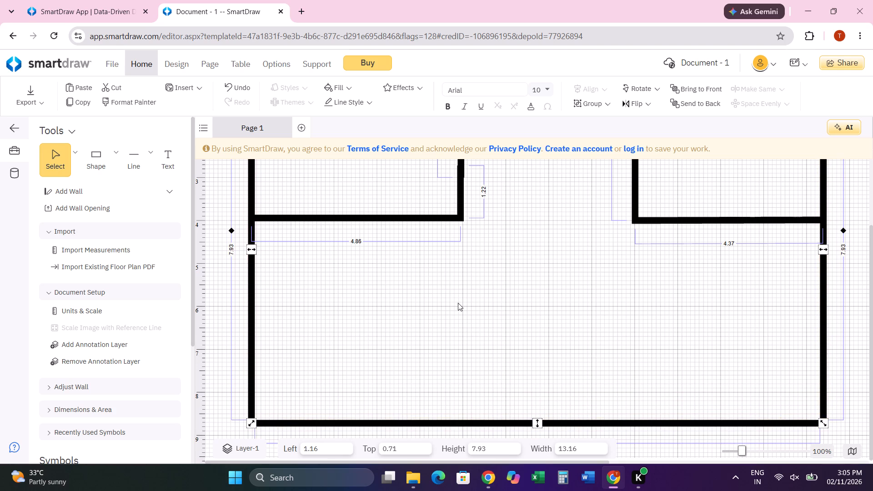
Enclose two small rooms between the upper corner rooms with horizontal walls about 2.17 and 2.06 long and a vertical divider about 2.28 long.
{"action": "scroll", "coordinate": [458, 303], "scroll_direction": "down", "scroll_amount": 2}
{"action": "scroll", "coordinate": [595, 280], "scroll_direction": "up", "scroll_amount": 5}
{"action": "scroll", "coordinate": [579, 263], "scroll_direction": "down", "scroll_amount": 2}
{"action": "scroll", "coordinate": [69, 187], "scroll_direction": "up", "scroll_amount": 1}
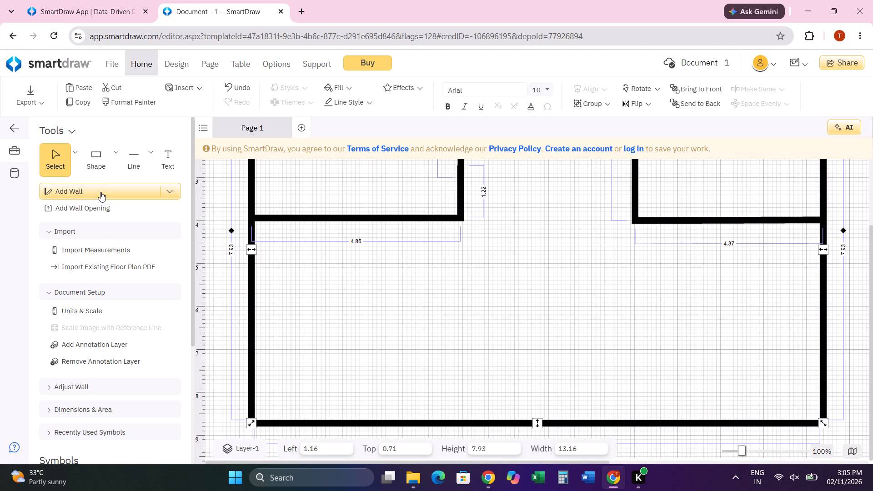
{"action": "left_click", "coordinate": [102, 189]}
{"action": "scroll", "coordinate": [379, 221], "scroll_direction": "up", "scroll_amount": 2}
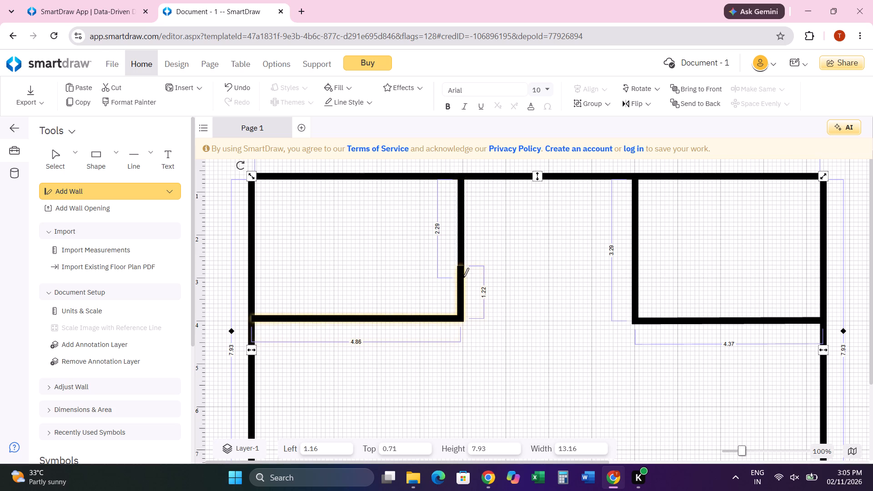
{"action": "left_click_drag", "start_coordinate": [463, 277], "coordinate": [554, 276]}
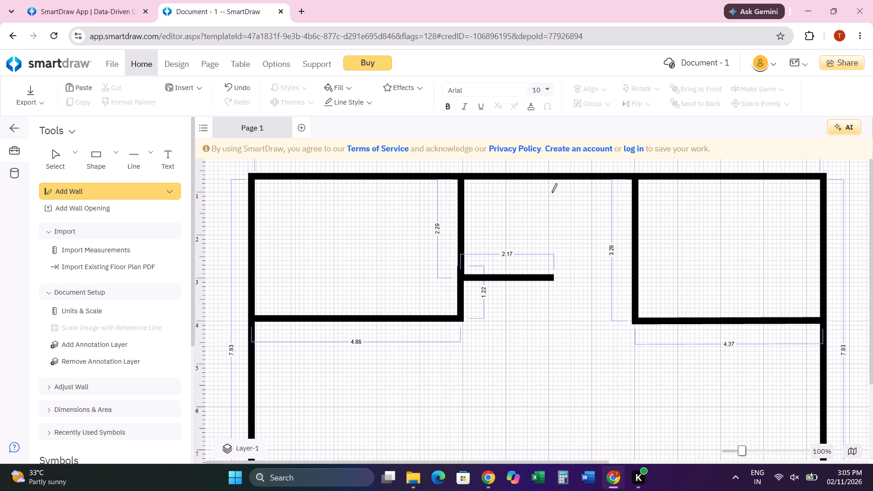
{"action": "left_click_drag", "start_coordinate": [547, 179], "coordinate": [549, 282]}
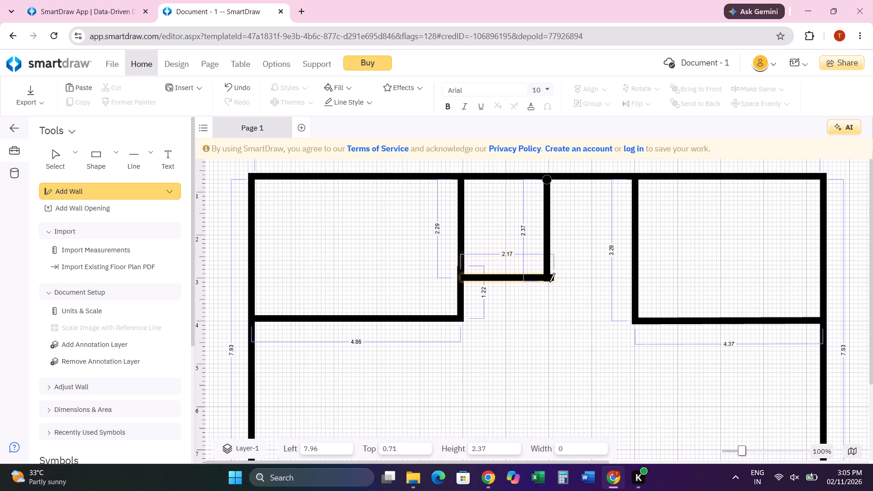
{"action": "left_click_drag", "start_coordinate": [549, 282], "coordinate": [547, 281]}
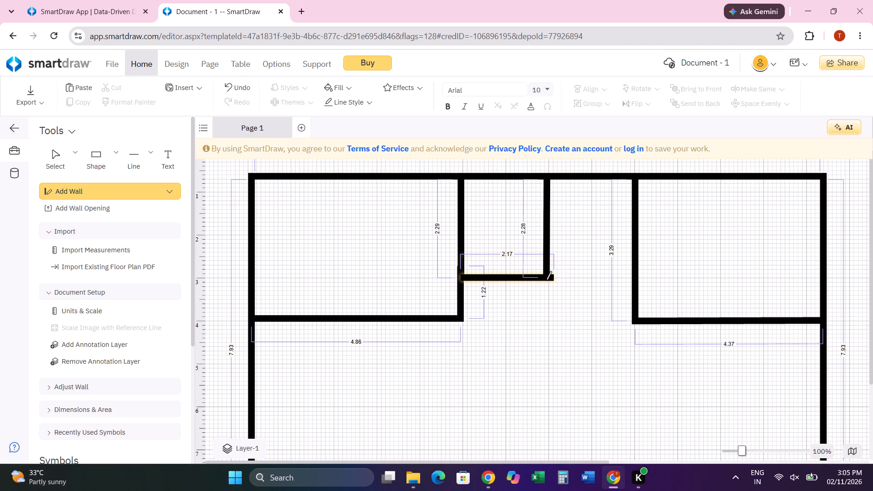
{"action": "left_click_drag", "start_coordinate": [548, 278], "coordinate": [633, 276]}
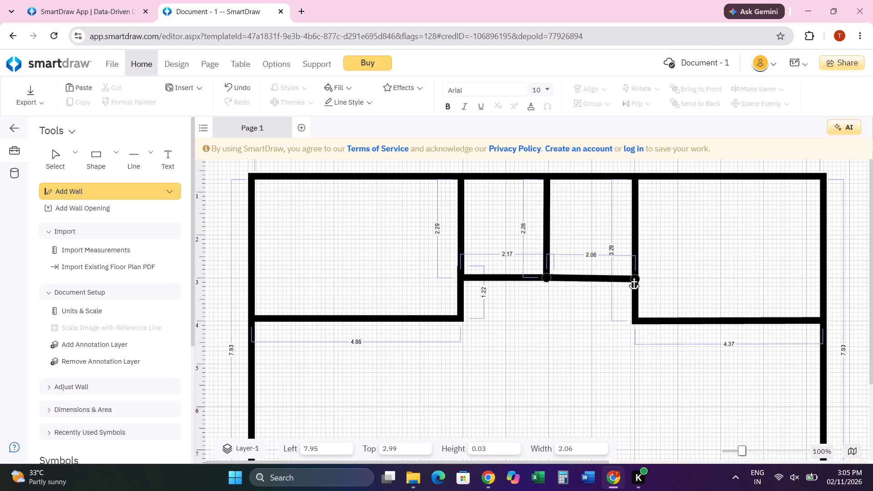
{"action": "left_click_drag", "start_coordinate": [633, 276], "coordinate": [633, 278]}
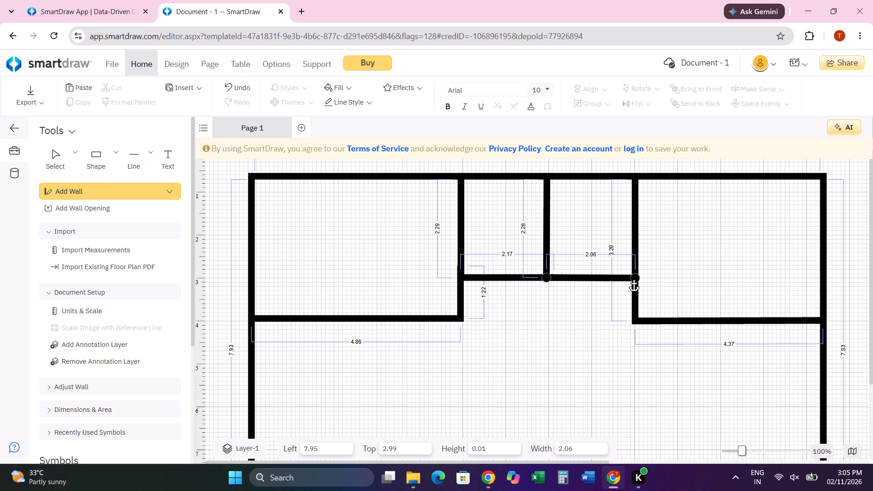
{"action": "left_click_drag", "start_coordinate": [633, 278], "coordinate": [633, 277]}
Lower the bottom walls of both upper corner rooms, stretching the left room's lower vertical segment to about 2.22 and the right room's vertical wall to about 4.28.
{"action": "scroll", "coordinate": [546, 288], "scroll_direction": "down", "scroll_amount": 1}
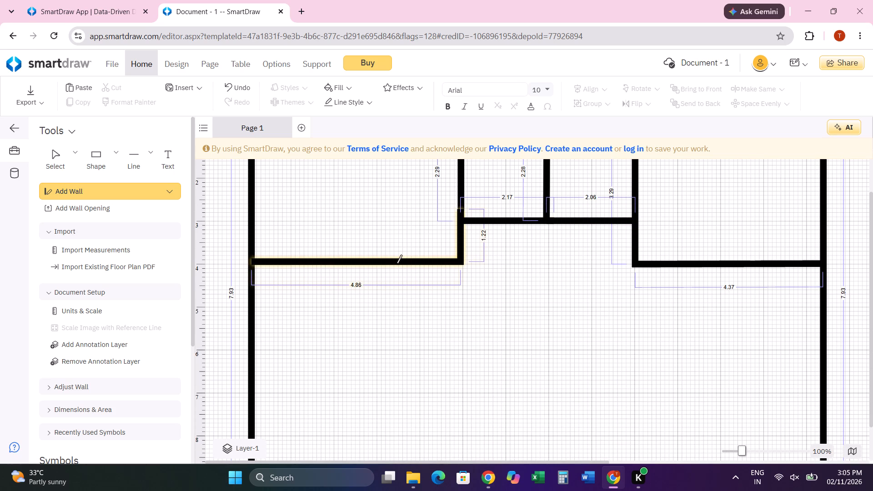
{"action": "left_click", "coordinate": [58, 156]}
{"action": "left_click", "coordinate": [366, 259]}
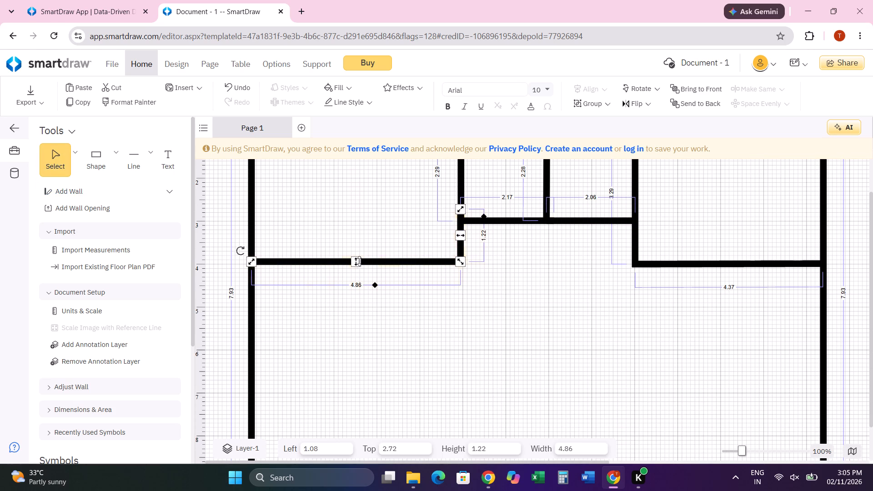
{"action": "left_click_drag", "start_coordinate": [356, 262], "coordinate": [356, 297]}
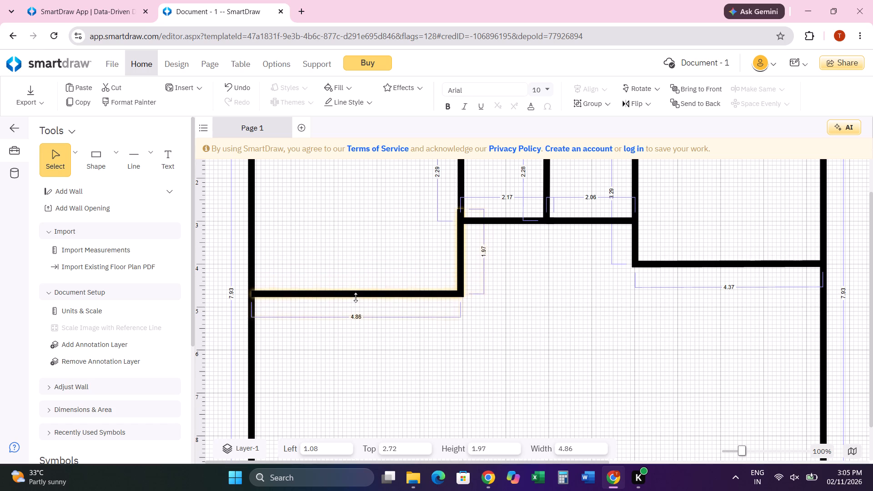
{"action": "left_click_drag", "start_coordinate": [356, 297], "coordinate": [356, 305]}
{"action": "left_click", "coordinate": [694, 263]}
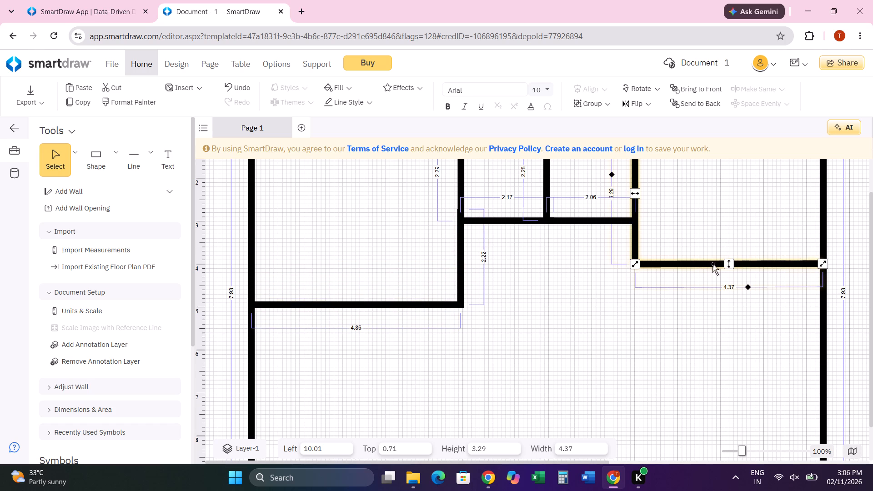
{"action": "left_click_drag", "start_coordinate": [729, 263], "coordinate": [729, 306]}
Draw a horizontal wall about 4.29 long joining the bottom walls of the upper-left and upper-right rooms.
{"action": "scroll", "coordinate": [577, 346], "scroll_direction": "down", "scroll_amount": 4}
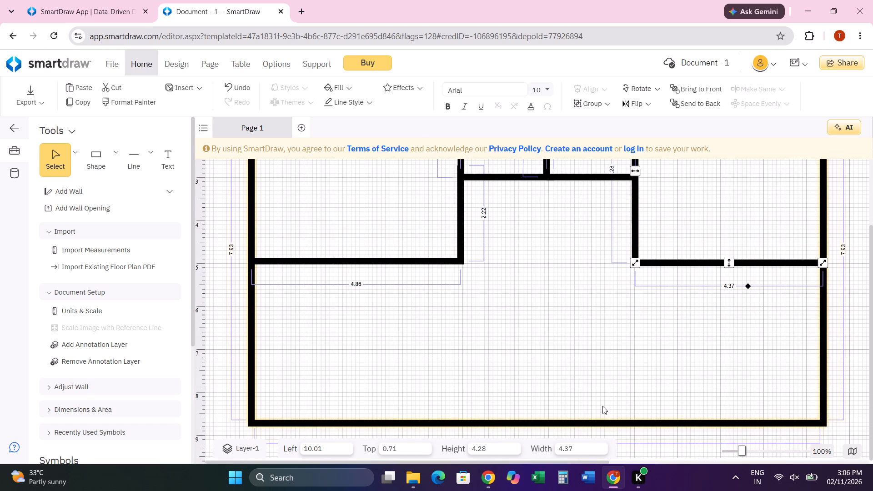
{"action": "scroll", "coordinate": [110, 318], "scroll_direction": "down", "scroll_amount": 1}
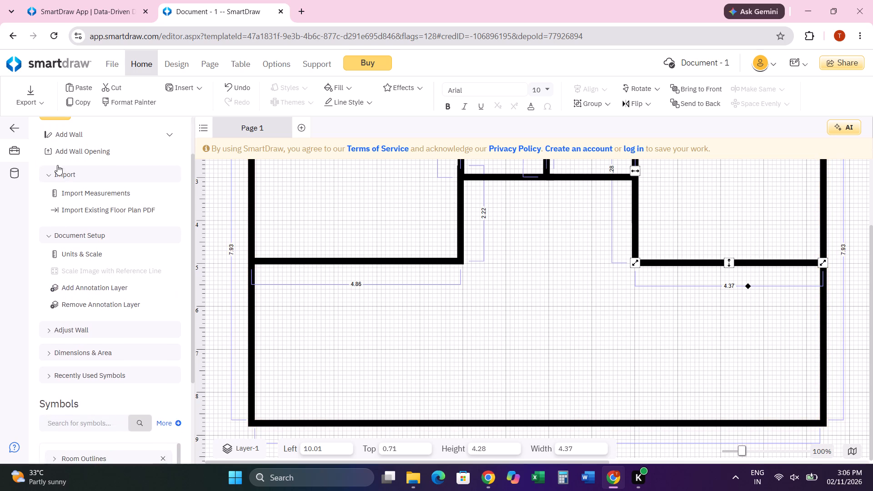
{"action": "scroll", "coordinate": [74, 173], "scroll_direction": "up", "scroll_amount": 2}
{"action": "left_click", "coordinate": [83, 188]}
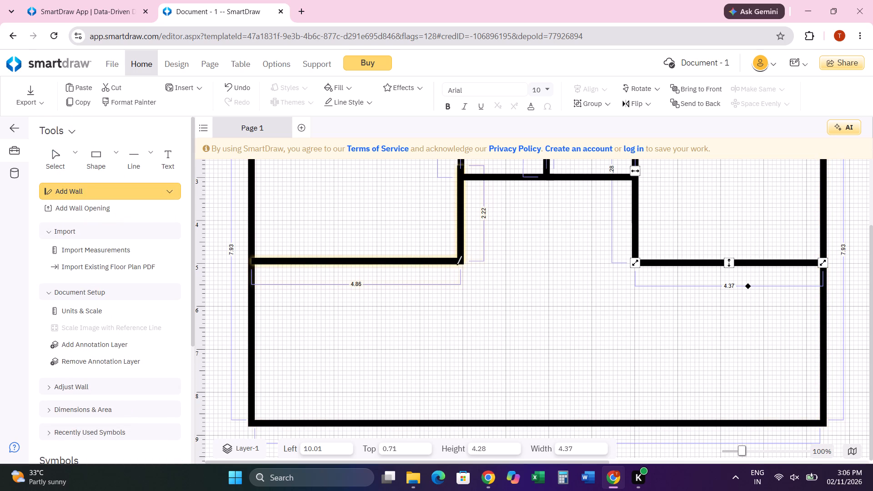
{"action": "left_click_drag", "start_coordinate": [461, 263], "coordinate": [646, 263]}
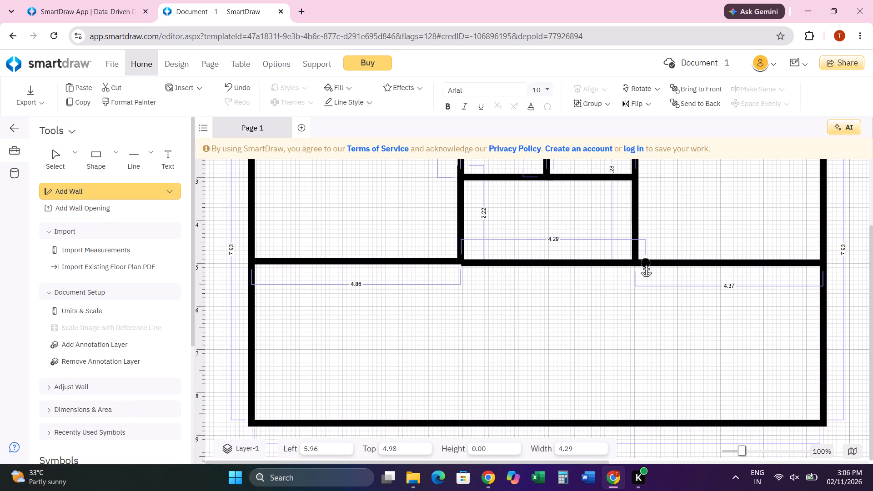
{"action": "left_click_drag", "start_coordinate": [646, 263], "coordinate": [646, 262]}
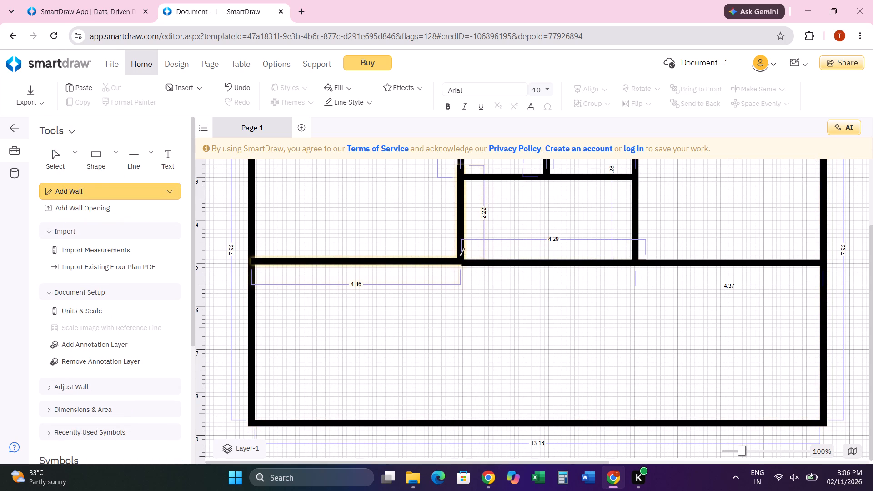
Shift the connecting wall slightly left and adjust its right end at the upper-right room's corner, making it about 4.27 long.
{"action": "left_click", "coordinate": [56, 158]}
{"action": "left_click", "coordinate": [494, 261]}
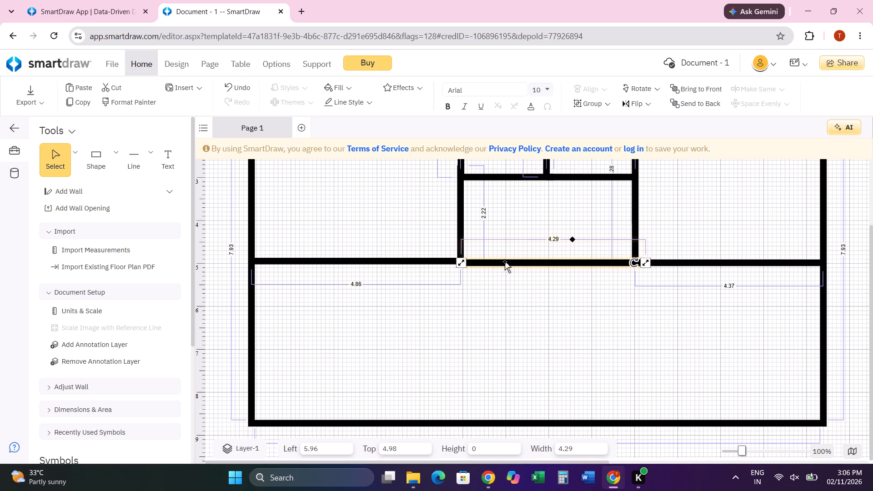
{"action": "left_click_drag", "start_coordinate": [508, 261], "coordinate": [502, 261]}
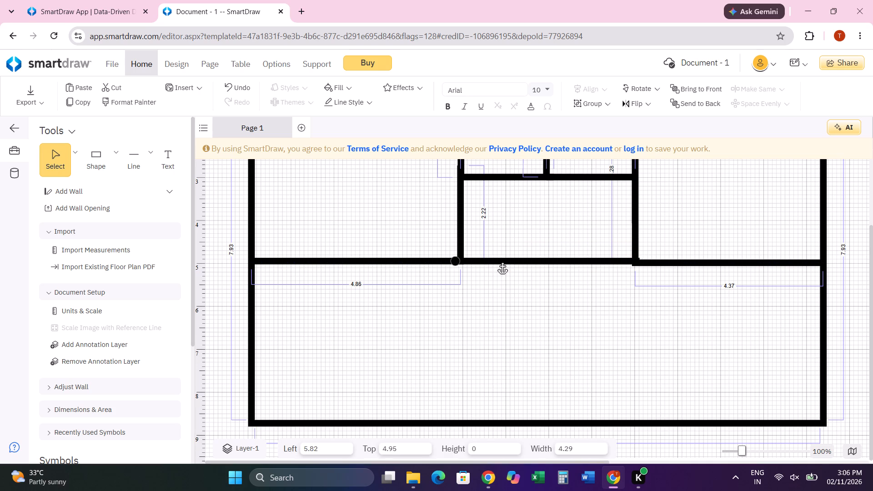
{"action": "left_click_drag", "start_coordinate": [502, 261], "coordinate": [502, 263]}
{"action": "left_click", "coordinate": [639, 261]}
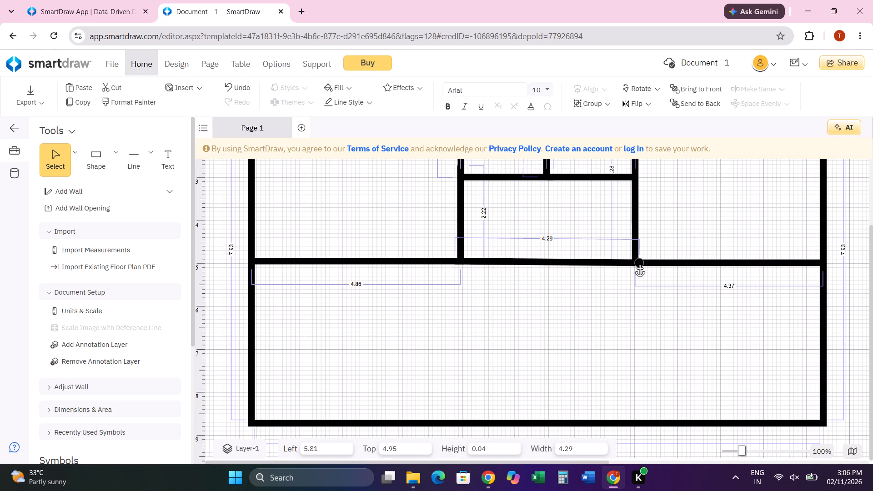
{"action": "left_click", "coordinate": [637, 257]}
{"action": "left_click", "coordinate": [637, 260]}
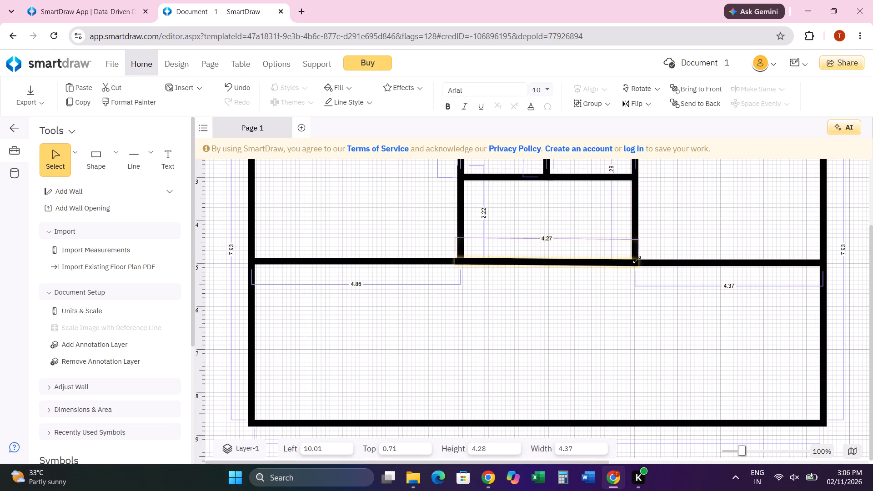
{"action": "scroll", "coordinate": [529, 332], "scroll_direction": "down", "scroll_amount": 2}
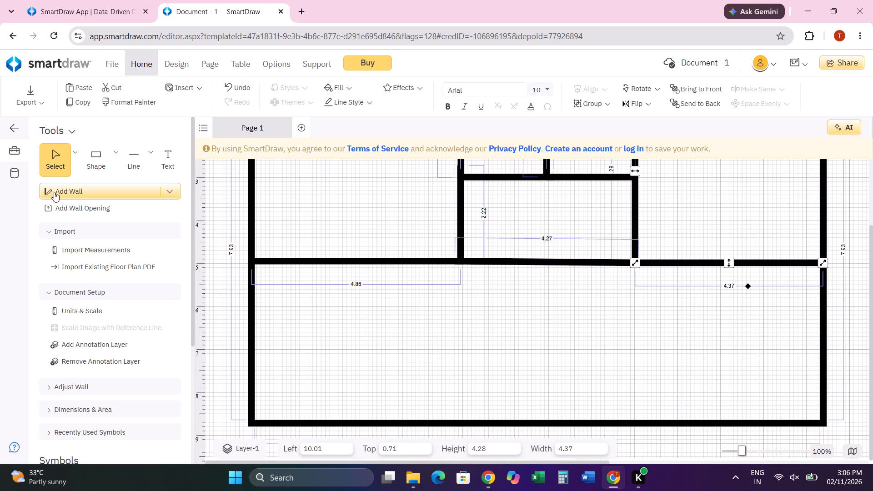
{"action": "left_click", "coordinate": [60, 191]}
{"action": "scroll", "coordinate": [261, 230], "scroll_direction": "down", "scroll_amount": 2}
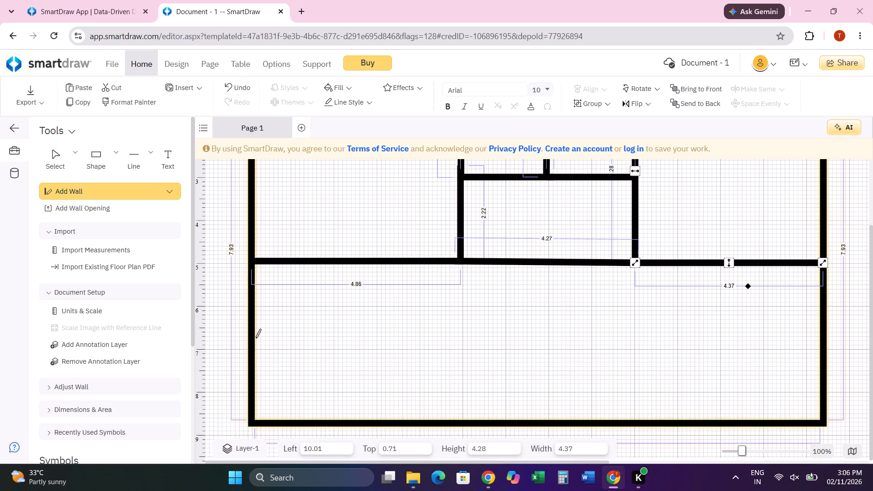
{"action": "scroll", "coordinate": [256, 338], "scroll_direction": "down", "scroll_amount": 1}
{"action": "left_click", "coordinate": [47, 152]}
Extend the exterior wall rectangle's bottom wall downward to an overall height of about 9.12.
{"action": "scroll", "coordinate": [342, 281], "scroll_direction": "down", "scroll_amount": 3}
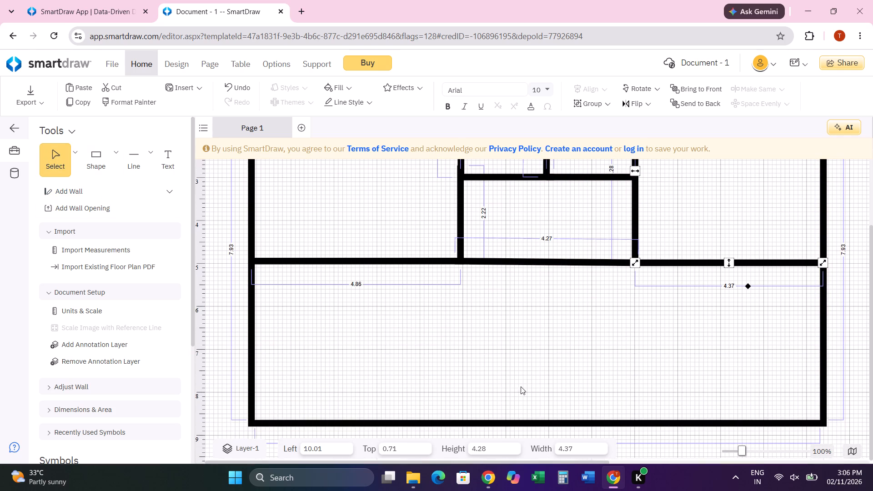
{"action": "scroll", "coordinate": [538, 407], "scroll_direction": "down", "scroll_amount": 3}
{"action": "left_click", "coordinate": [544, 421]}
{"action": "scroll", "coordinate": [544, 420], "scroll_direction": "down", "scroll_amount": 3}
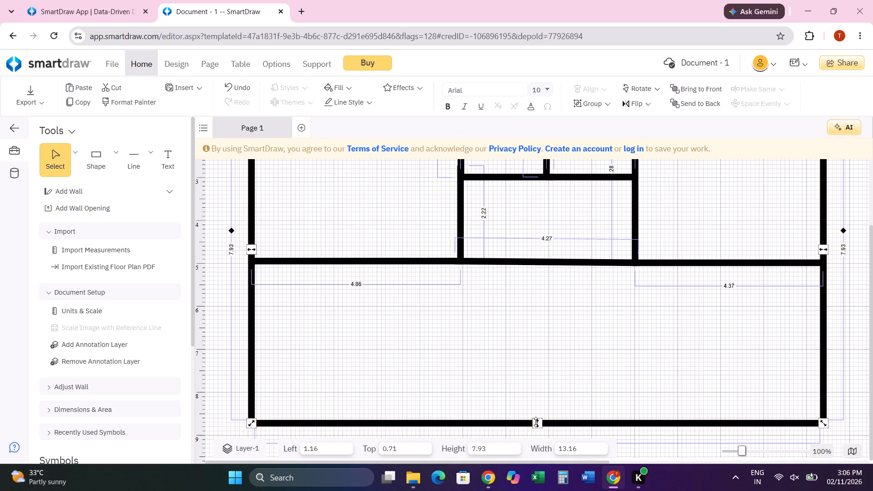
{"action": "left_click_drag", "start_coordinate": [536, 424], "coordinate": [537, 443]}
{"action": "scroll", "coordinate": [527, 392], "scroll_direction": "down", "scroll_amount": 3}
{"action": "scroll", "coordinate": [477, 318], "scroll_direction": "down", "scroll_amount": 3}
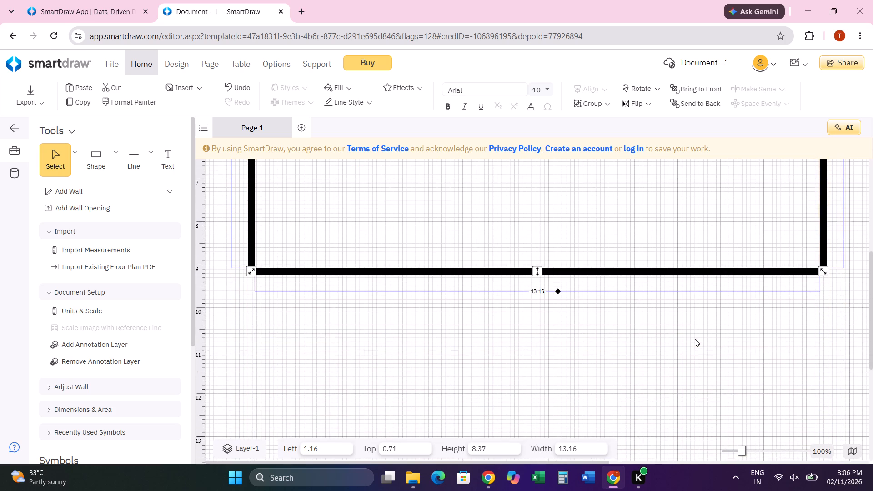
{"action": "scroll", "coordinate": [654, 332], "scroll_direction": "up", "scroll_amount": 2}
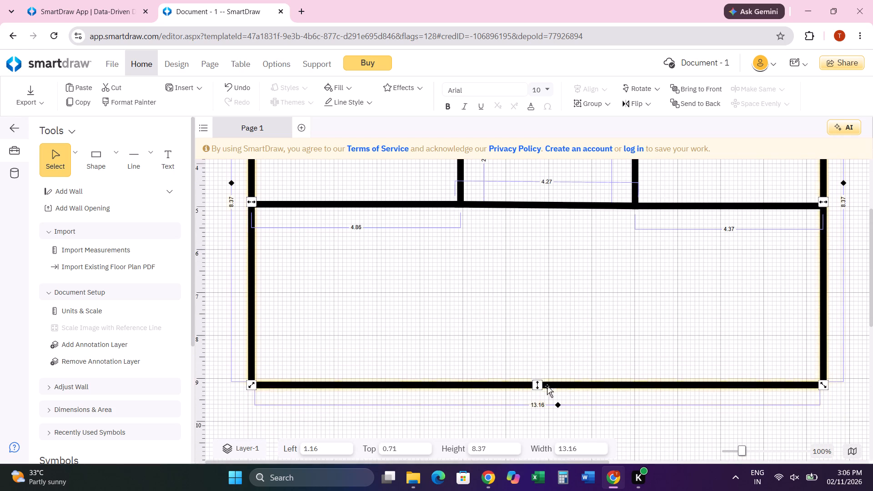
{"action": "left_click_drag", "start_coordinate": [539, 386], "coordinate": [537, 419]}
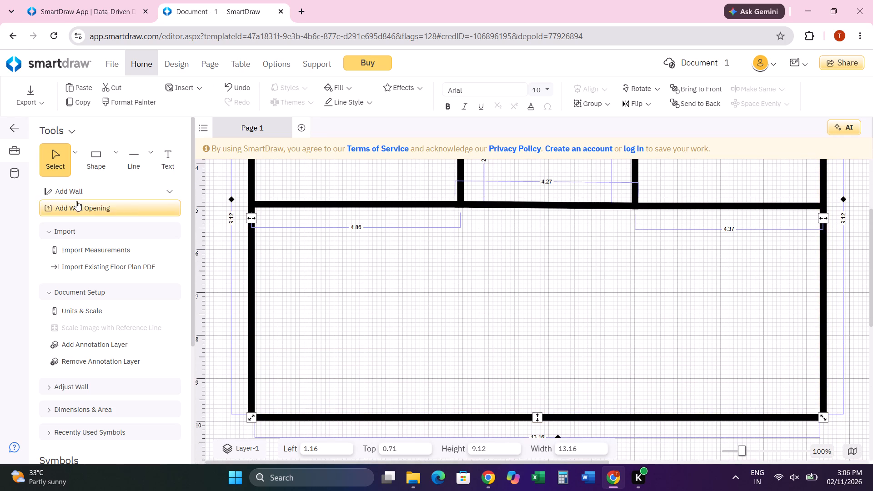
Draw a horizontal wall about 4.92 long from the left exterior wall, below the upper-left room.
{"action": "left_click", "coordinate": [75, 197]}
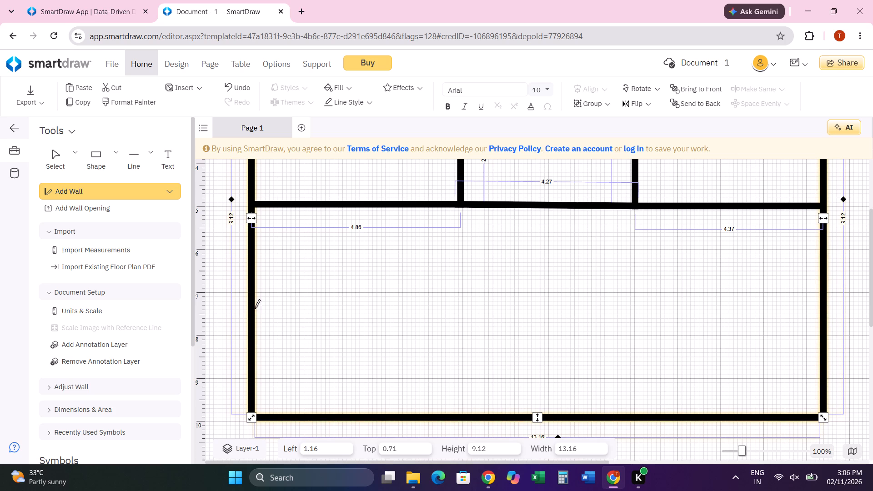
{"action": "left_click_drag", "start_coordinate": [256, 318], "coordinate": [466, 316]}
{"action": "scroll", "coordinate": [146, 308], "scroll_direction": "down", "scroll_amount": 1}
{"action": "scroll", "coordinate": [81, 160], "scroll_direction": "up", "scroll_amount": 2}
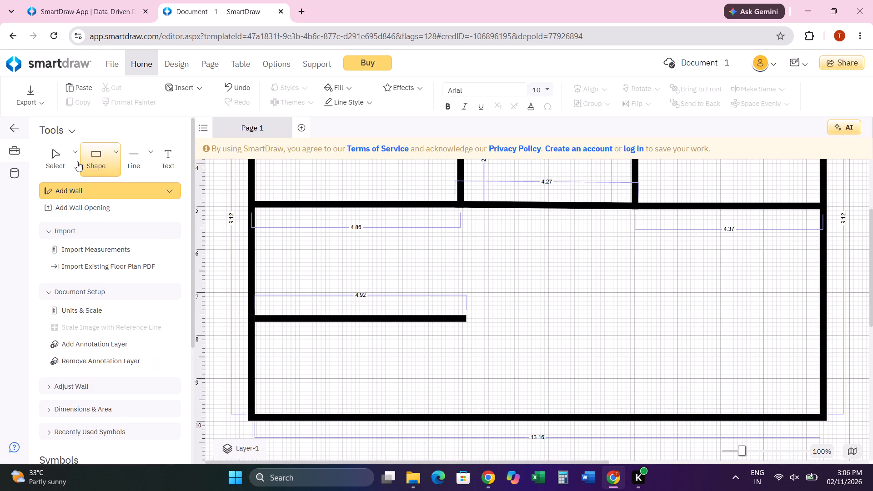
Extend the exterior wall rectangle's bottom wall further down to an overall height of about 10.14.
{"action": "left_click", "coordinate": [60, 161]}
{"action": "scroll", "coordinate": [246, 331], "scroll_direction": "down", "scroll_amount": 3}
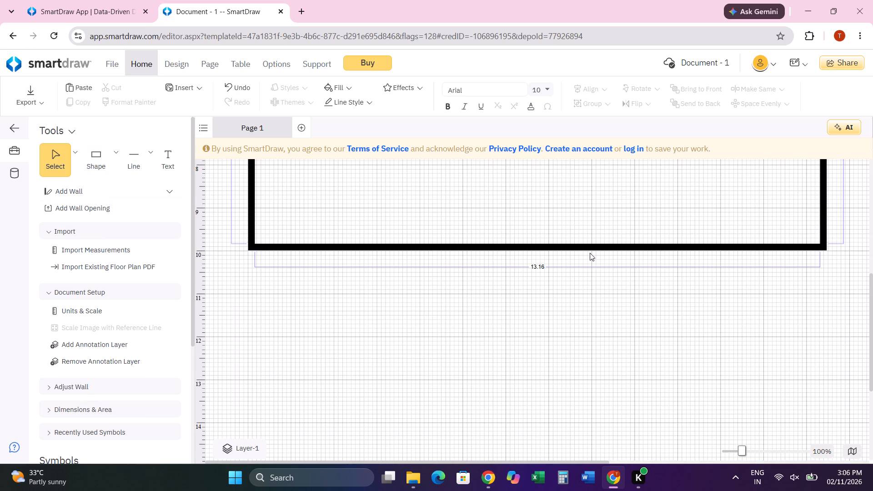
{"action": "left_click", "coordinate": [588, 245]}
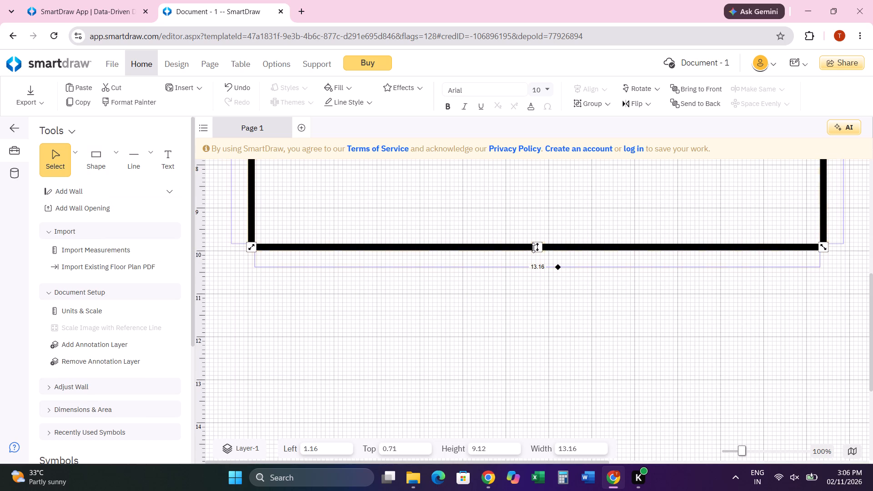
{"action": "left_click_drag", "start_coordinate": [537, 249], "coordinate": [536, 293]}
{"action": "scroll", "coordinate": [535, 293], "scroll_direction": "up", "scroll_amount": 2}
{"action": "scroll", "coordinate": [535, 293], "scroll_direction": "down", "scroll_amount": 1}
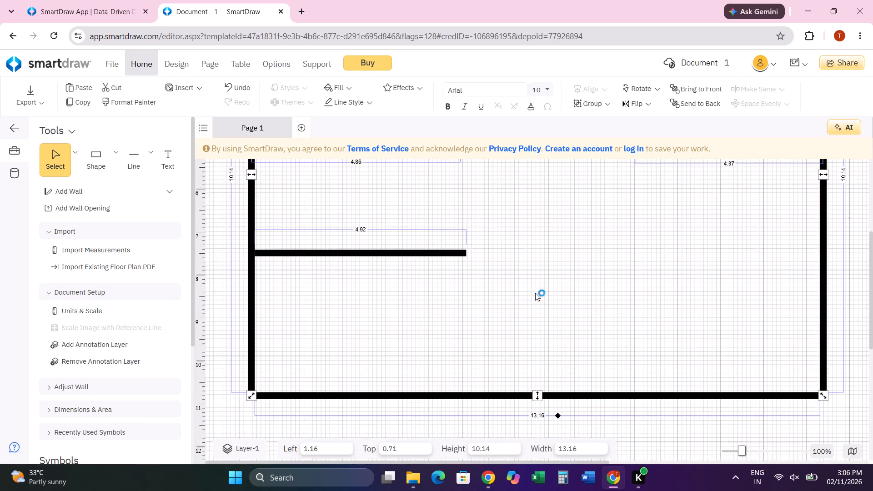
Extend the exterior wall rectangle's bottom wall downward to an overall height of about 10.71.
{"action": "scroll", "coordinate": [535, 293], "scroll_direction": "down", "scroll_amount": 1}
{"action": "left_click_drag", "start_coordinate": [536, 291], "coordinate": [535, 316]}
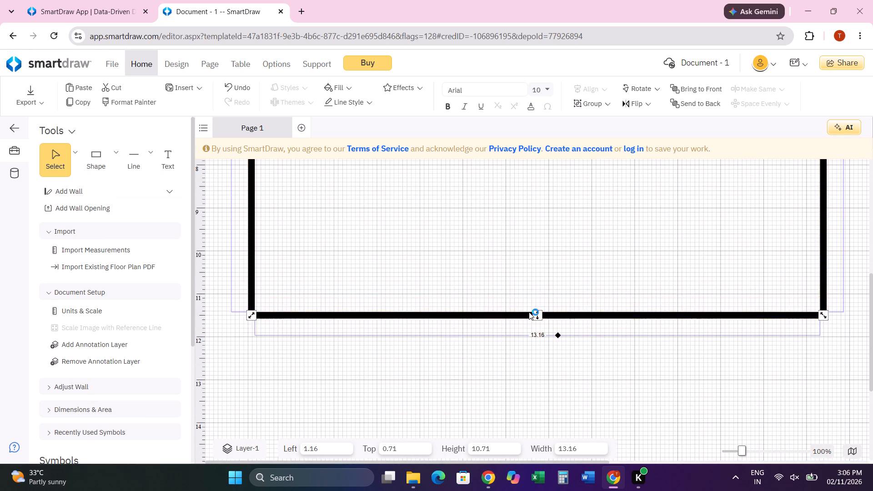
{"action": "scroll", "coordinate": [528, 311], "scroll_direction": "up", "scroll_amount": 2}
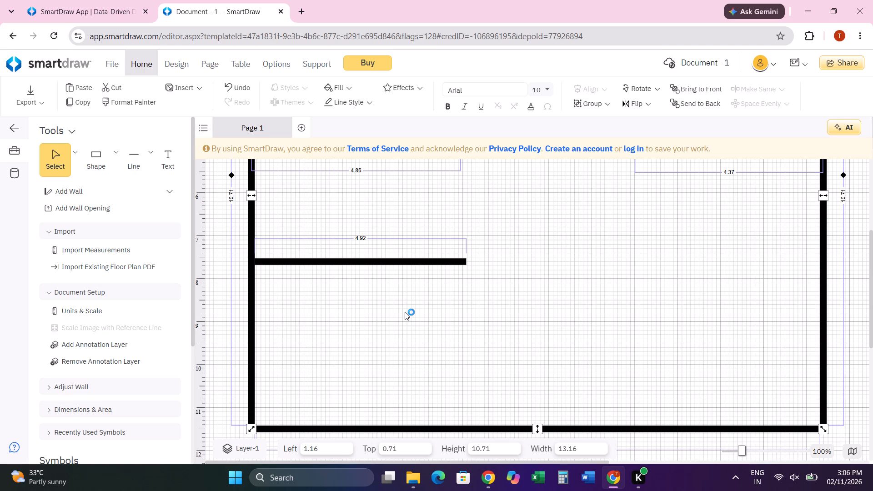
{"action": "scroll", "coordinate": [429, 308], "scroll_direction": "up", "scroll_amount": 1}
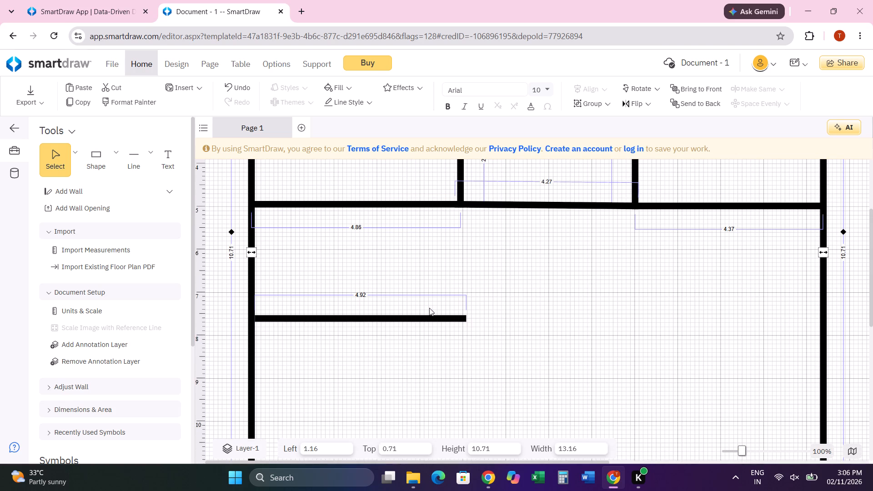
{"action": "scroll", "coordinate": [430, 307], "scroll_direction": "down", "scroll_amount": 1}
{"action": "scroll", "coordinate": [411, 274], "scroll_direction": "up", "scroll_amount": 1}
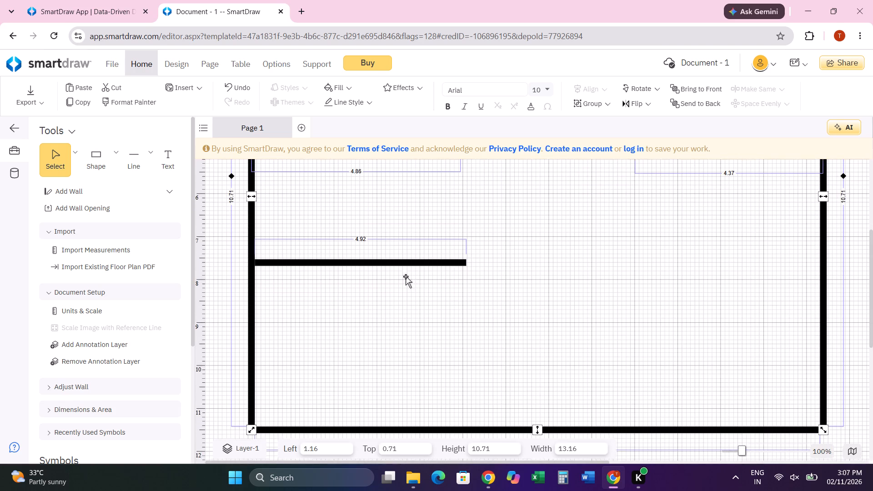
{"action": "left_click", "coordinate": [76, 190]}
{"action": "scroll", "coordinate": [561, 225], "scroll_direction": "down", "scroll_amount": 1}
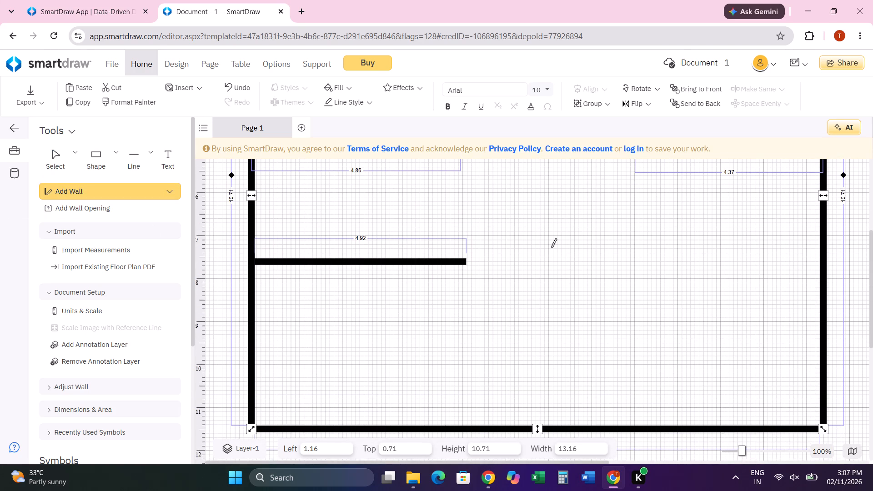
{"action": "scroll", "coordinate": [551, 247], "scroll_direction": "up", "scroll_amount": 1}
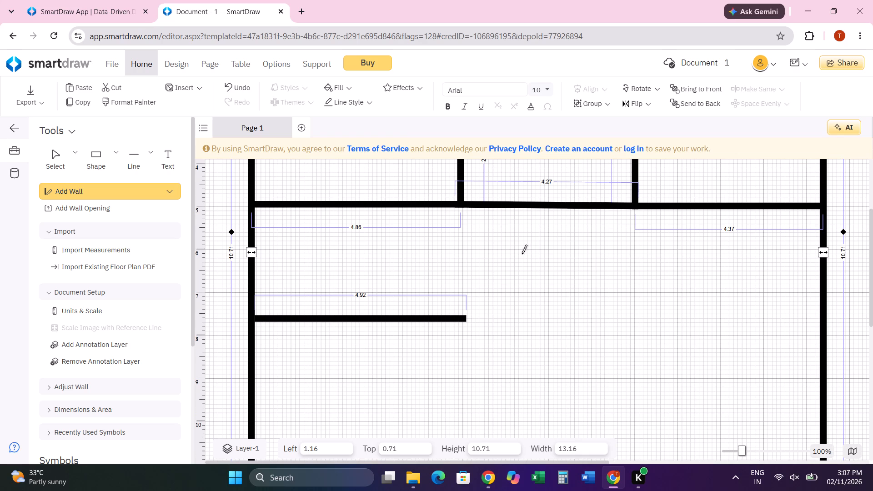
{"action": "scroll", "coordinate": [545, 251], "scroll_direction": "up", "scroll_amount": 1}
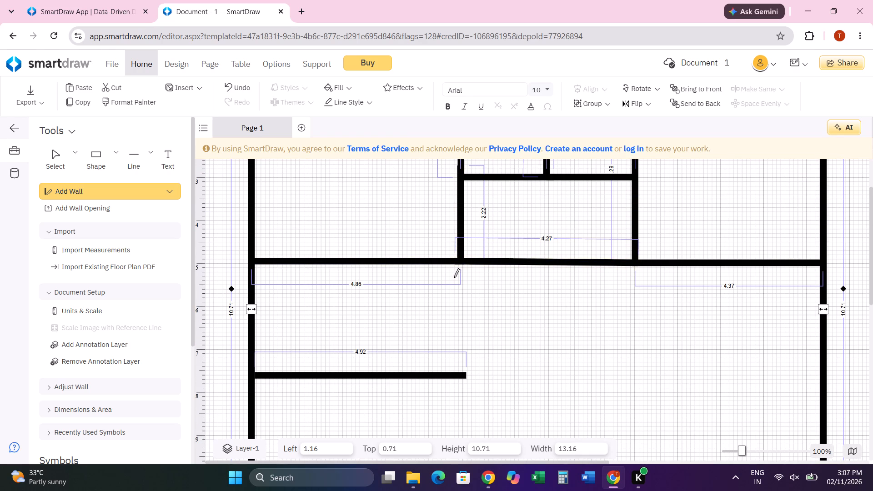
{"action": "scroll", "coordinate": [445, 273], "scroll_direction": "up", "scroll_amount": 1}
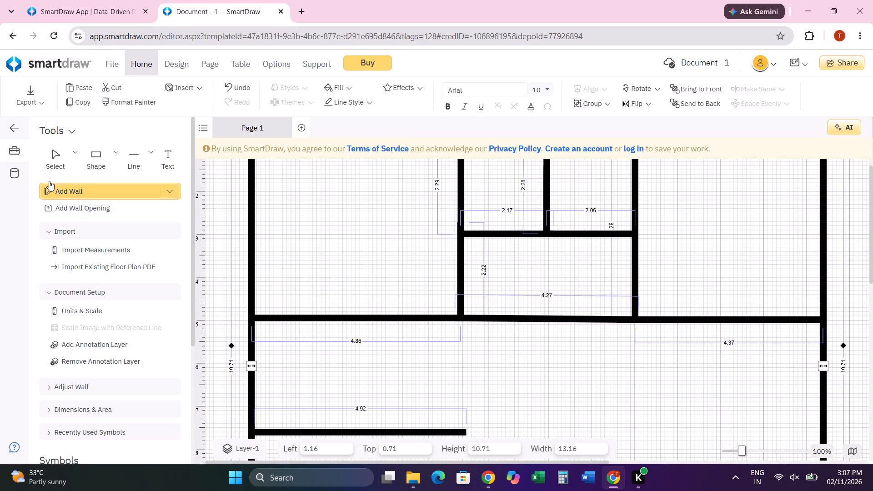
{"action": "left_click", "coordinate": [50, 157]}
Lower the upper-left room's bottom wall, extending its wall shape to a height of about 3.09.
{"action": "left_click", "coordinate": [365, 321]}
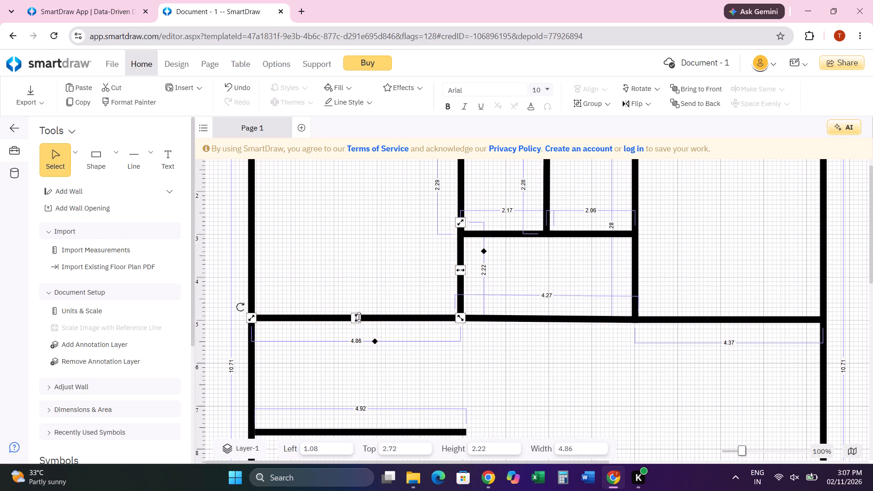
{"action": "left_click_drag", "start_coordinate": [356, 316], "coordinate": [355, 350]}
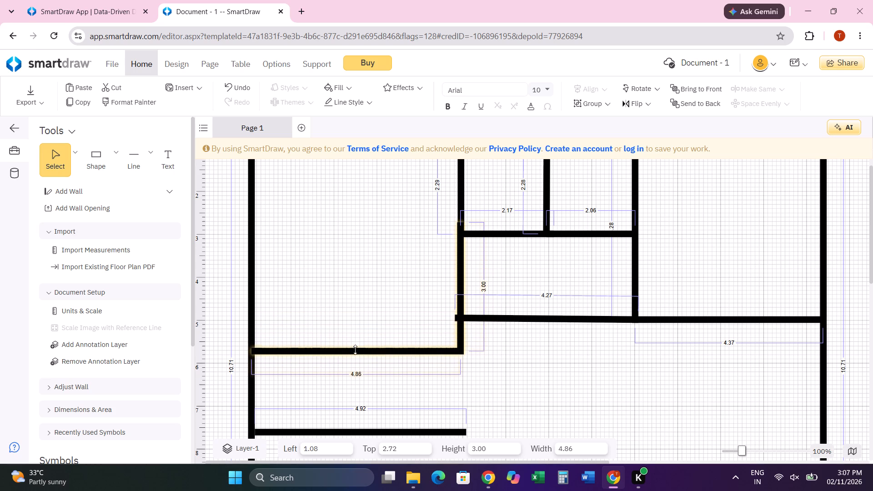
{"action": "left_click_drag", "start_coordinate": [355, 350], "coordinate": [354, 354]}
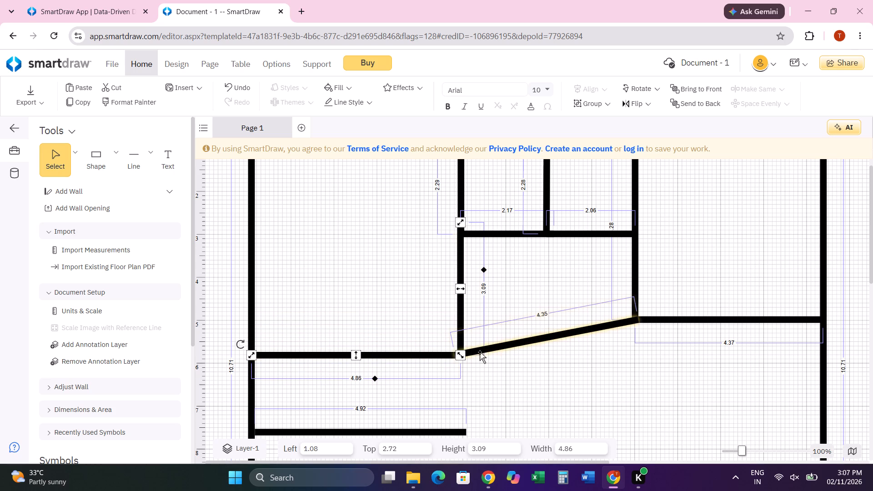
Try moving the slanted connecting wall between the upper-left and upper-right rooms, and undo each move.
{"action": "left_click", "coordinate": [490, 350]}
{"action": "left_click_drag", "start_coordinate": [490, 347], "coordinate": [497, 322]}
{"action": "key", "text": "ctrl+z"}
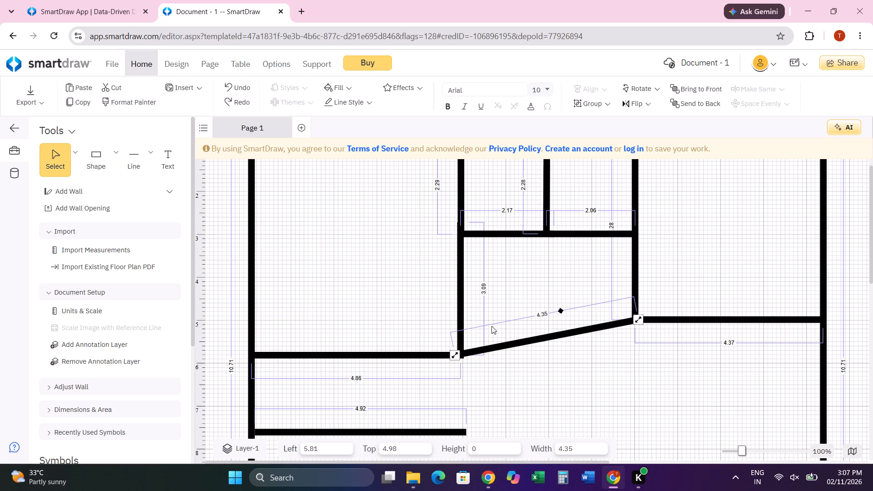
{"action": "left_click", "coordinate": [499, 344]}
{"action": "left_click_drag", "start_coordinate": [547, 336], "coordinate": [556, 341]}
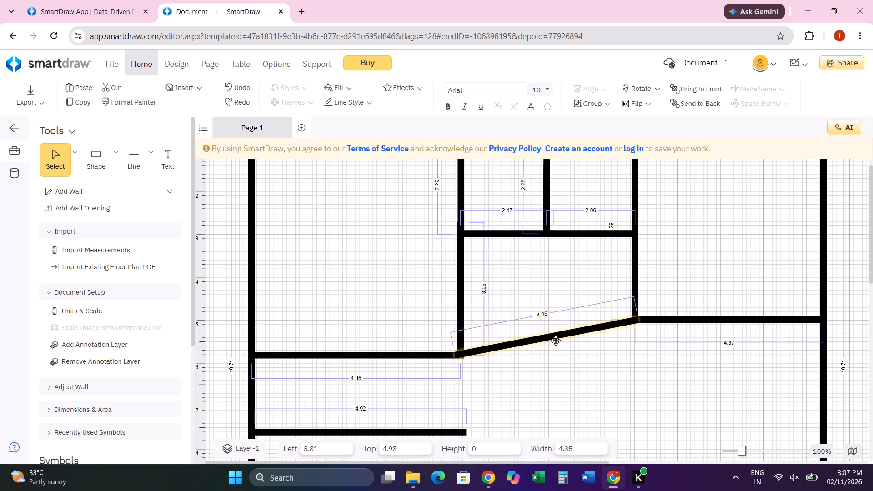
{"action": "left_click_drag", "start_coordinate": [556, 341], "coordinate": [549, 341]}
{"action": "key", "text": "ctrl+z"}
Straighten the slanted connecting wall by lowering its right end level with the left end, making it about 4.13 long.
{"action": "left_click", "coordinate": [546, 338]}
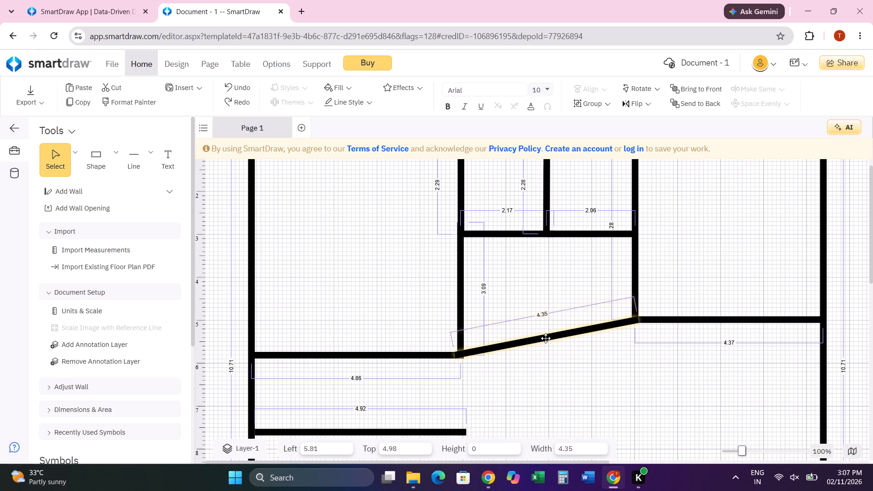
{"action": "triple_click", "coordinate": [551, 335]}
{"action": "left_click_drag", "start_coordinate": [637, 320], "coordinate": [637, 323]}
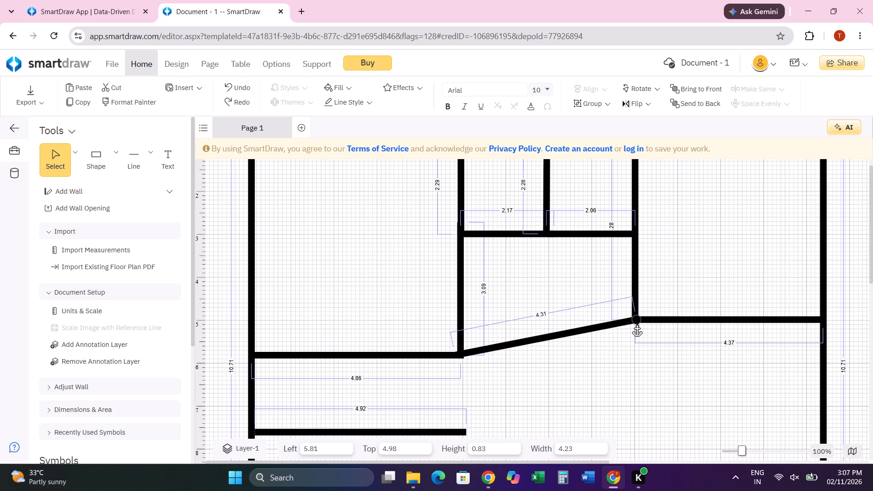
{"action": "left_click_drag", "start_coordinate": [637, 323], "coordinate": [633, 355]}
Move the connecting wall up between the two vertical room walls, to a Left of about 5.94 and Top of about 4.26.
{"action": "left_click_drag", "start_coordinate": [547, 355], "coordinate": [565, 356]}
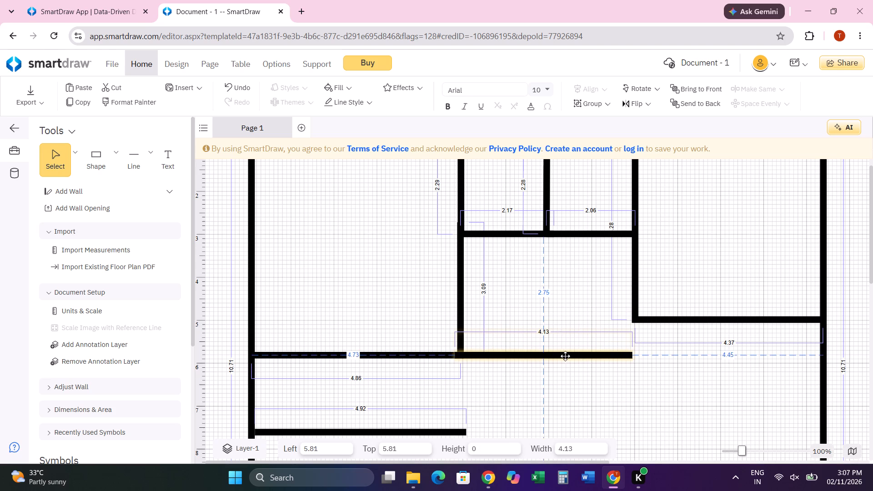
{"action": "left_click_drag", "start_coordinate": [565, 356], "coordinate": [566, 356]}
{"action": "left_click_drag", "start_coordinate": [558, 356], "coordinate": [556, 294]}
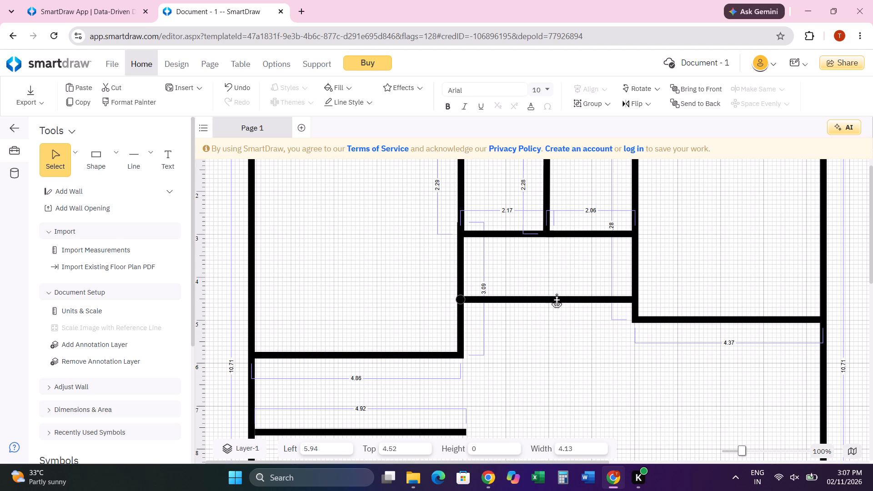
{"action": "left_click_drag", "start_coordinate": [556, 294], "coordinate": [553, 289]}
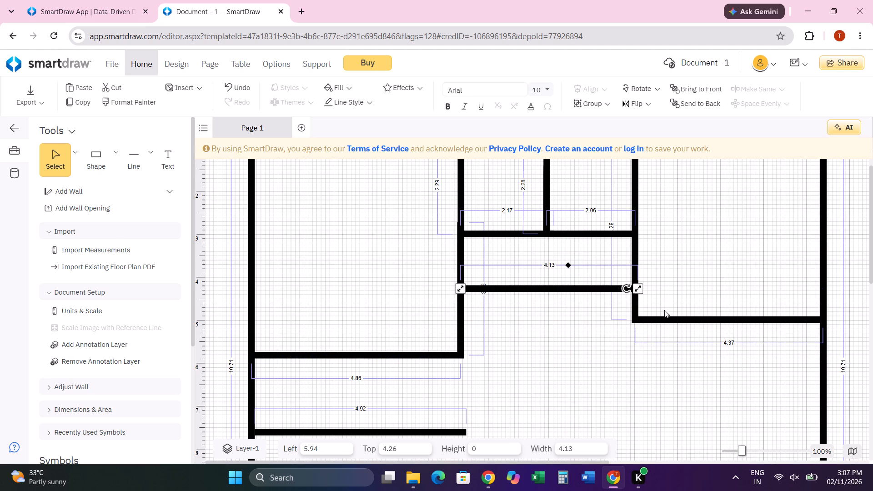
Lower the upper-right room's bottom wall, extending its wall shape to a height of about 5.23.
{"action": "left_click", "coordinate": [674, 317]}
{"action": "left_click_drag", "start_coordinate": [732, 320], "coordinate": [732, 337]}
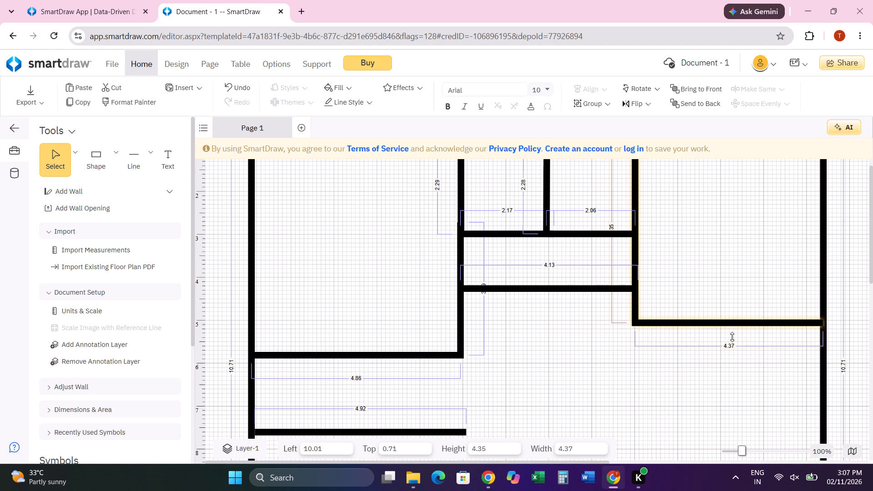
{"action": "left_click_drag", "start_coordinate": [732, 337], "coordinate": [737, 361]}
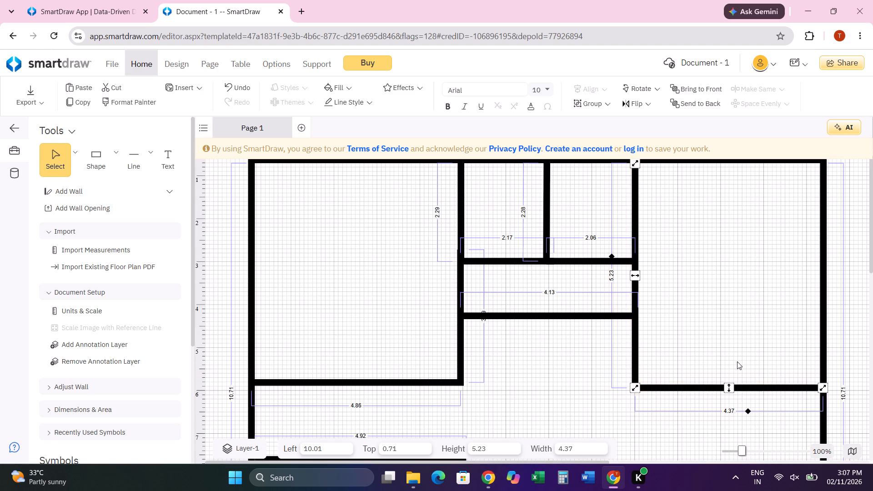
Move the connecting wall between the upper-left and upper-right rooms down to a Top of about 4.89.
{"action": "left_click", "coordinate": [538, 317]}
{"action": "left_click_drag", "start_coordinate": [545, 315], "coordinate": [545, 331]}
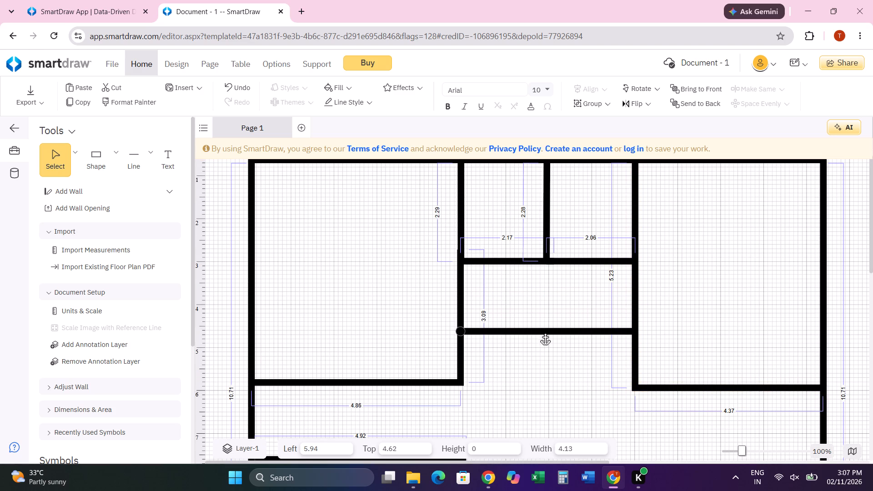
{"action": "left_click_drag", "start_coordinate": [545, 331], "coordinate": [545, 340]}
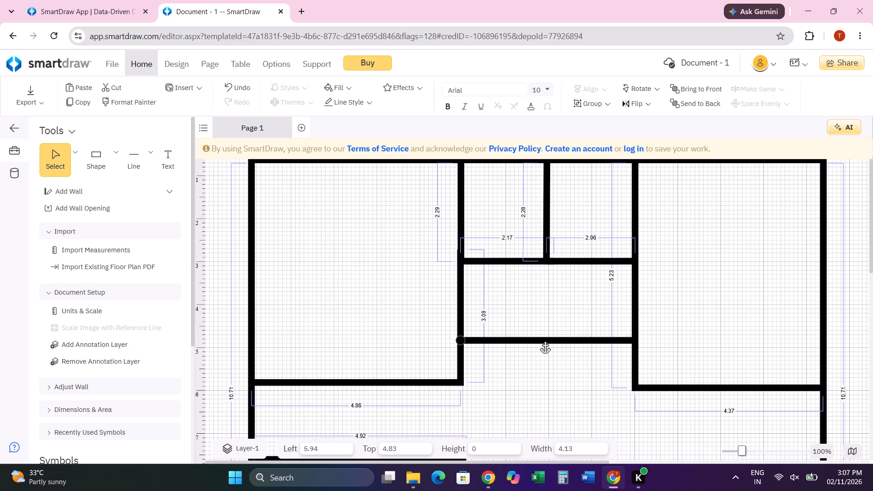
{"action": "left_click_drag", "start_coordinate": [545, 340], "coordinate": [545, 344]}
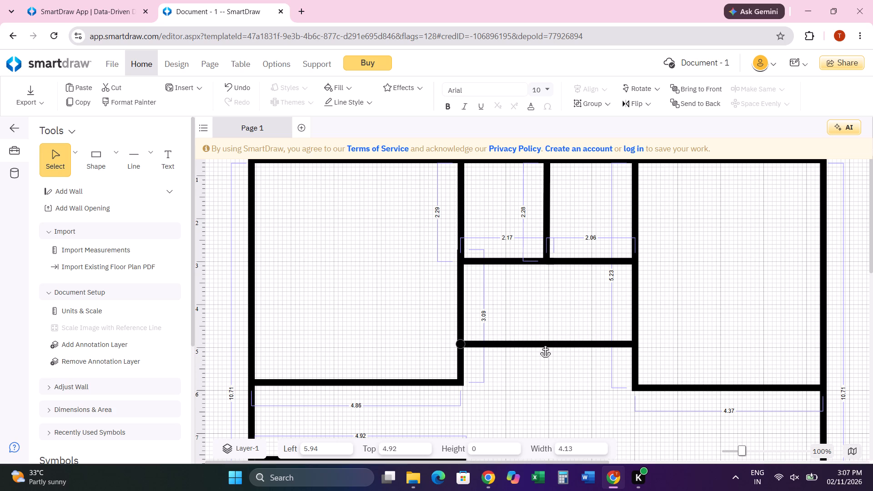
{"action": "left_click_drag", "start_coordinate": [545, 344], "coordinate": [545, 342]}
{"action": "scroll", "coordinate": [547, 341], "scroll_direction": "down", "scroll_amount": 2}
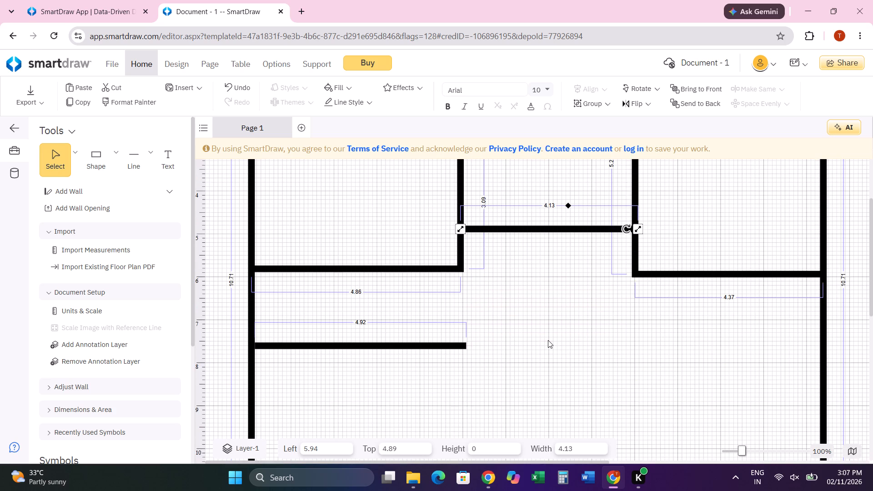
Lower the upper-left room's bottom wall further, extending its wall shape to a height of about 3.33.
{"action": "left_click", "coordinate": [379, 267]}
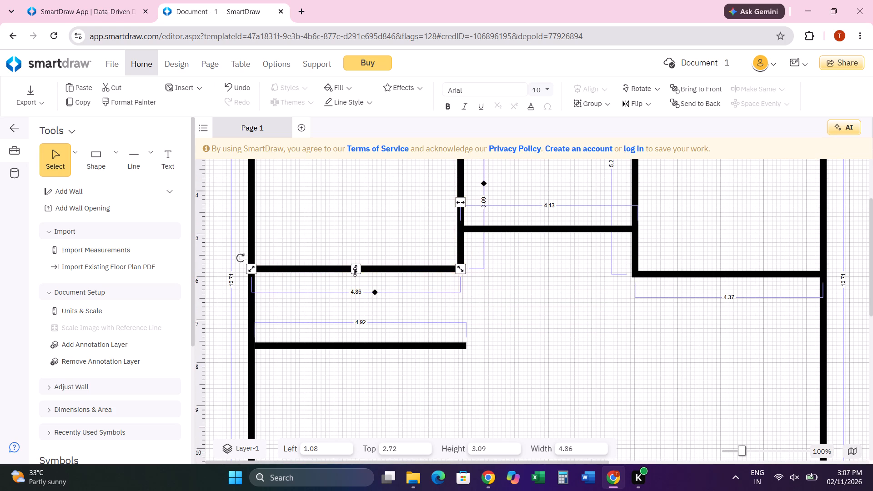
{"action": "left_click_drag", "start_coordinate": [357, 271], "coordinate": [357, 284]}
Lower the upper-right room's bottom wall nearly level with the upper-left room's, giving its wall shape a height of about 5.42.
{"action": "left_click", "coordinate": [691, 303]}
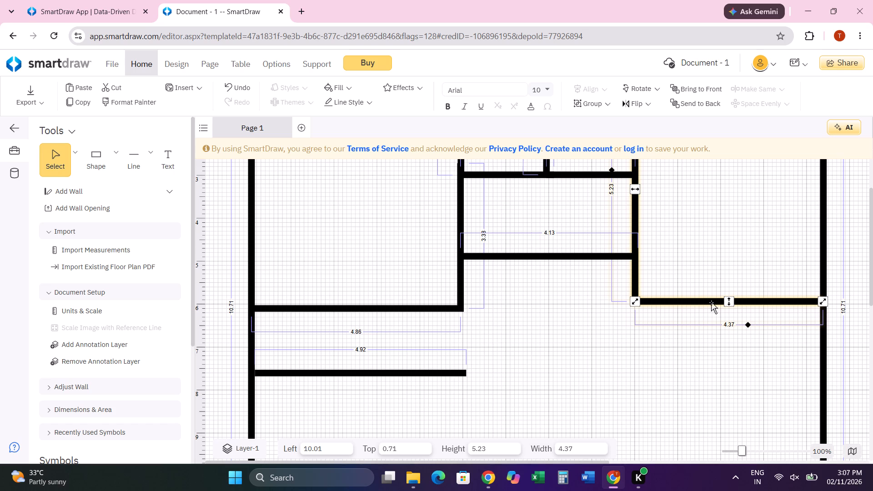
{"action": "left_click_drag", "start_coordinate": [729, 301], "coordinate": [730, 307]}
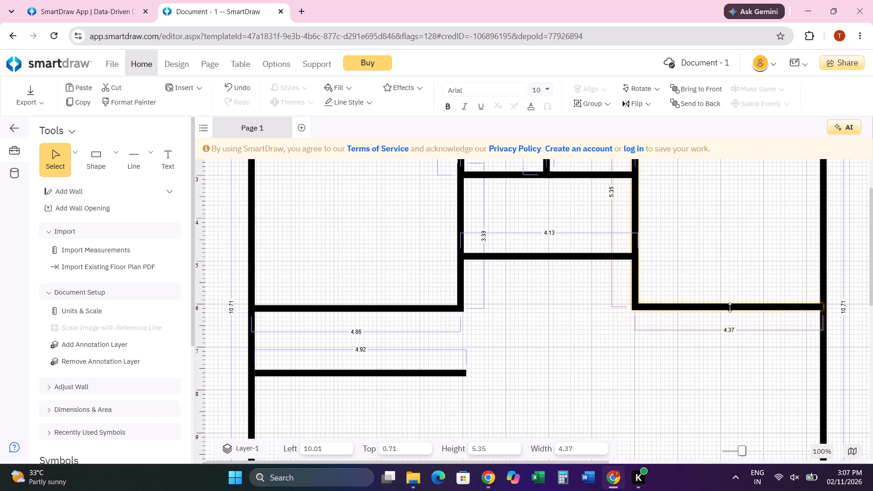
{"action": "left_click_drag", "start_coordinate": [730, 307], "coordinate": [730, 310]}
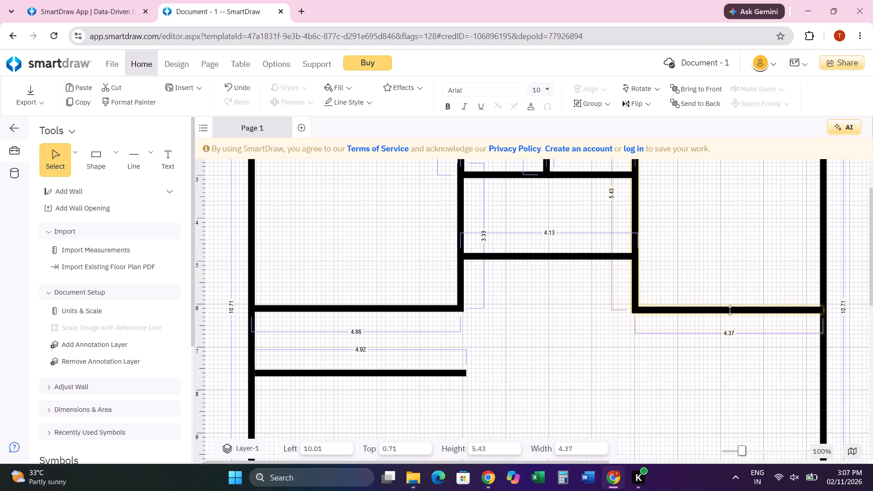
{"action": "left_click_drag", "start_coordinate": [730, 310], "coordinate": [730, 307]}
{"action": "left_click_drag", "start_coordinate": [730, 307], "coordinate": [730, 310]}
{"action": "left_click", "coordinate": [598, 332]}
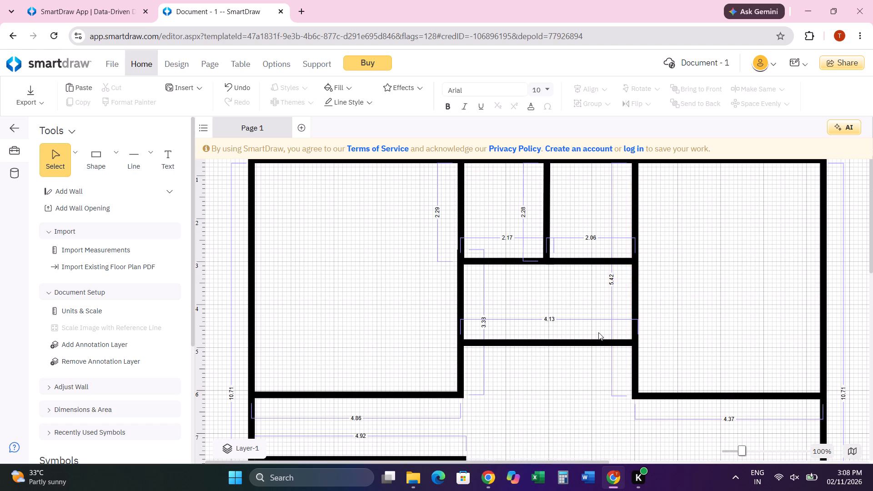
Move the 4.92-long horizontal wall below the upper-left room down to a Top of about 8.7.
{"action": "scroll", "coordinate": [588, 324], "scroll_direction": "down", "scroll_amount": 4}
{"action": "left_click", "coordinate": [361, 232]}
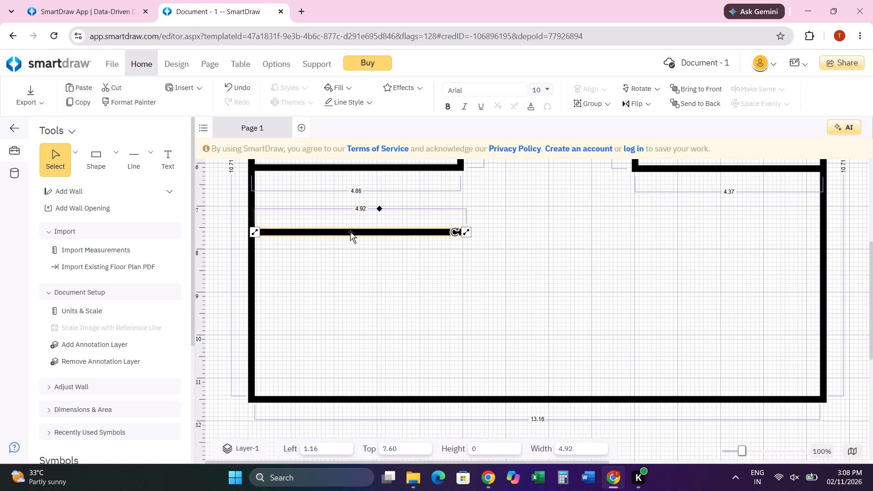
{"action": "left_click_drag", "start_coordinate": [350, 232], "coordinate": [350, 281]}
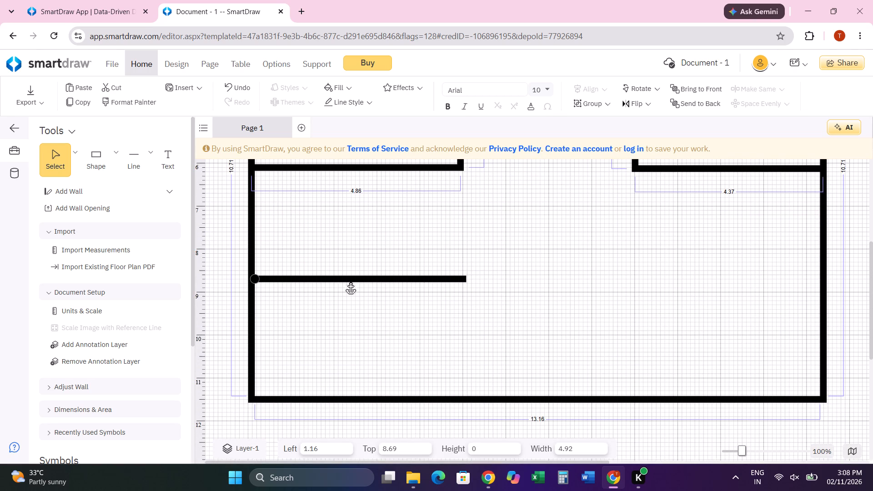
{"action": "left_click_drag", "start_coordinate": [350, 281], "coordinate": [352, 281]}
Extend the exterior wall rectangle's bottom wall downward to an overall height of about 11.42.
{"action": "left_click", "coordinate": [572, 400]}
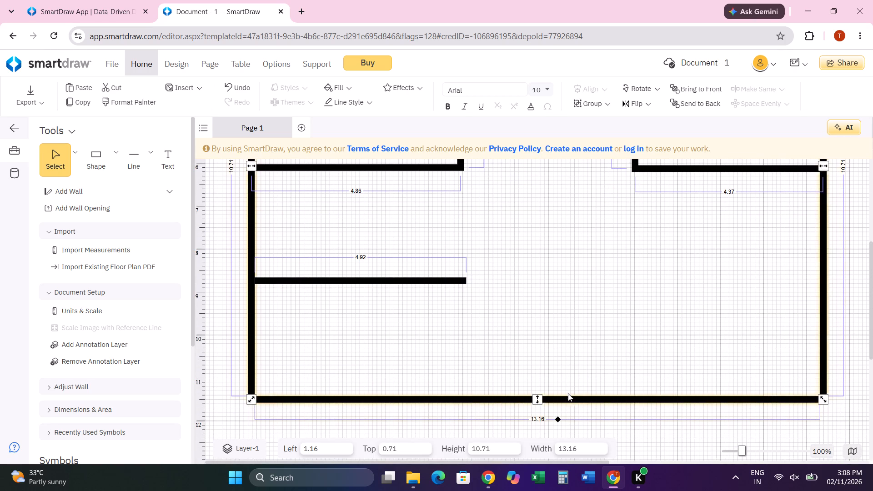
{"action": "scroll", "coordinate": [567, 389], "scroll_direction": "down", "scroll_amount": 2}
{"action": "left_click_drag", "start_coordinate": [537, 288], "coordinate": [533, 316]}
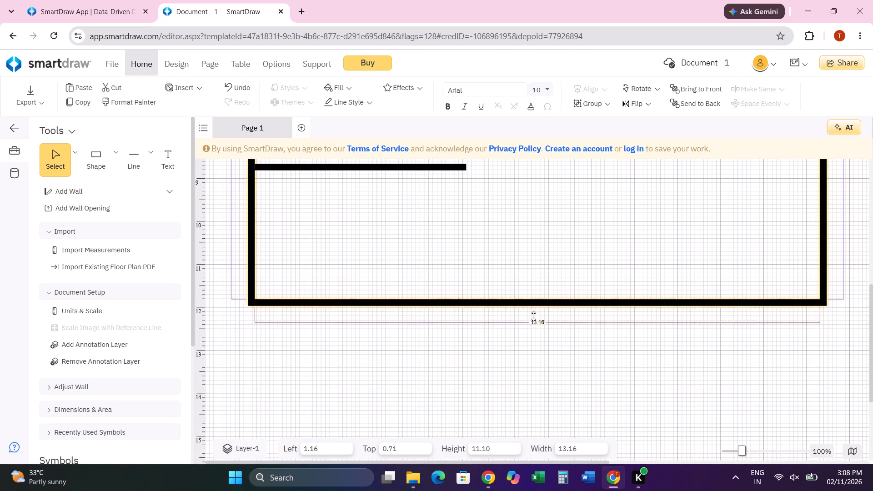
{"action": "left_click_drag", "start_coordinate": [533, 316], "coordinate": [533, 318]}
{"action": "scroll", "coordinate": [515, 314], "scroll_direction": "up", "scroll_amount": 2}
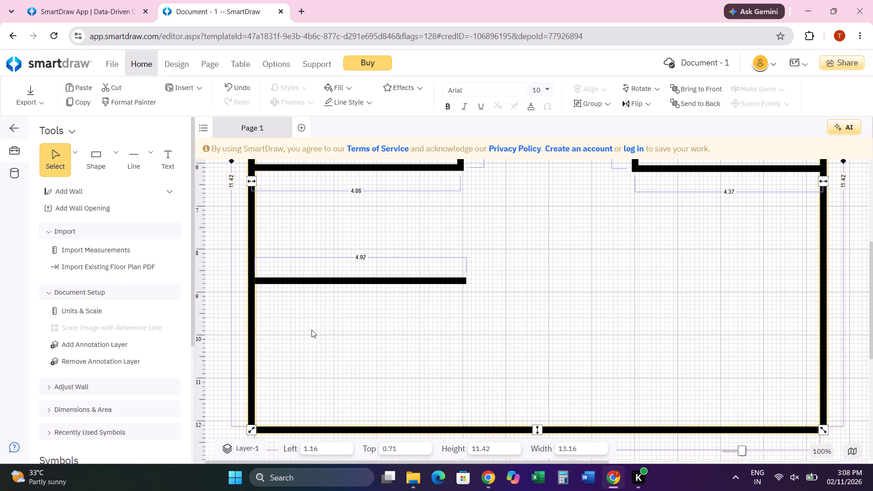
Draw a vertical interior wall in the lower area, starting at Left 7.00, Top 7.00 and running down to the exterior bottom wall.
{"action": "left_click", "coordinate": [82, 193]}
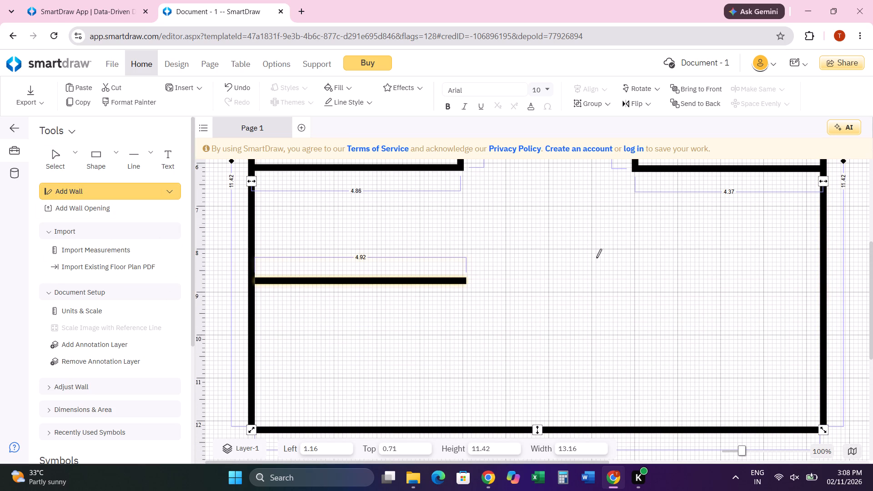
{"action": "scroll", "coordinate": [574, 275], "scroll_direction": "up", "scroll_amount": 1}
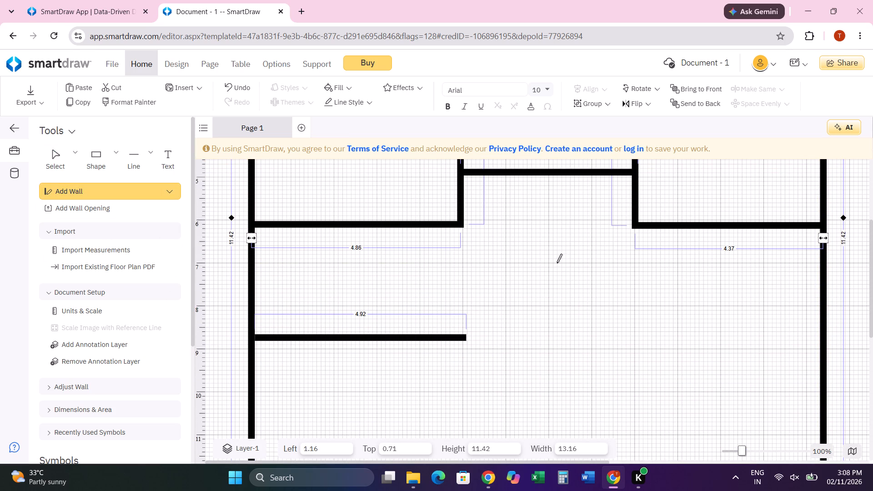
{"action": "scroll", "coordinate": [659, 267], "scroll_direction": "up", "scroll_amount": 1}
{"action": "scroll", "coordinate": [665, 291], "scroll_direction": "down", "scroll_amount": 1}
{"action": "scroll", "coordinate": [658, 252], "scroll_direction": "up", "scroll_amount": 1}
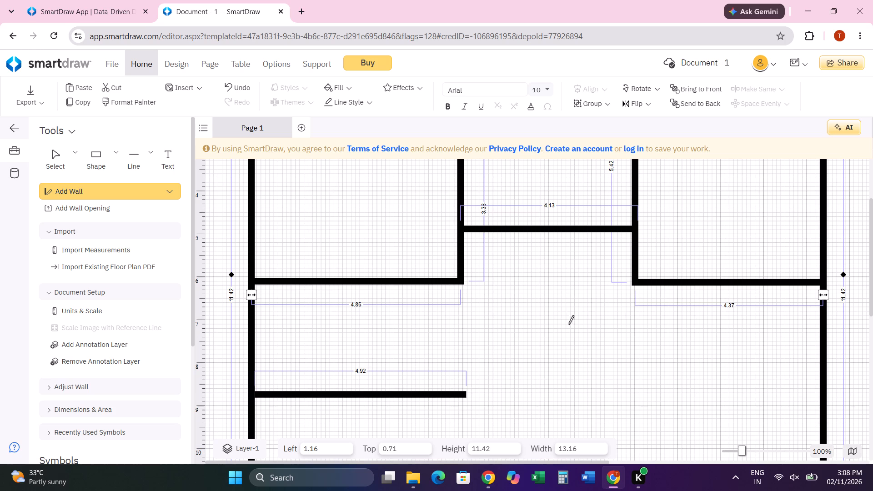
{"action": "scroll", "coordinate": [591, 326], "scroll_direction": "down", "scroll_amount": 1}
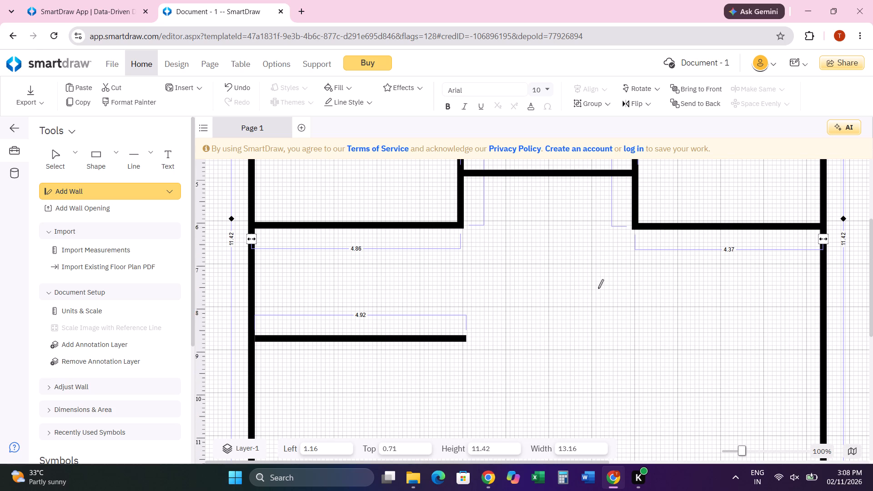
{"action": "scroll", "coordinate": [632, 278], "scroll_direction": "up", "scroll_amount": 2}
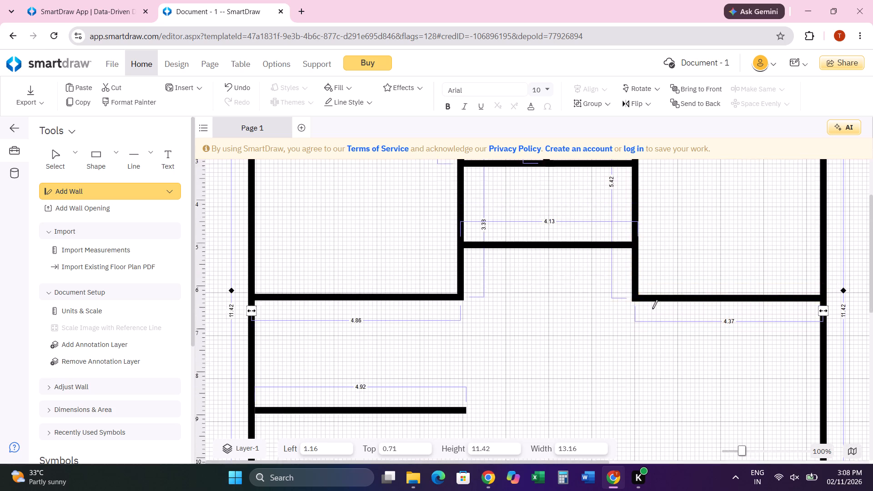
{"action": "scroll", "coordinate": [717, 330], "scroll_direction": "up", "scroll_amount": 3}
{"action": "scroll", "coordinate": [718, 330], "scroll_direction": "down", "scroll_amount": 1}
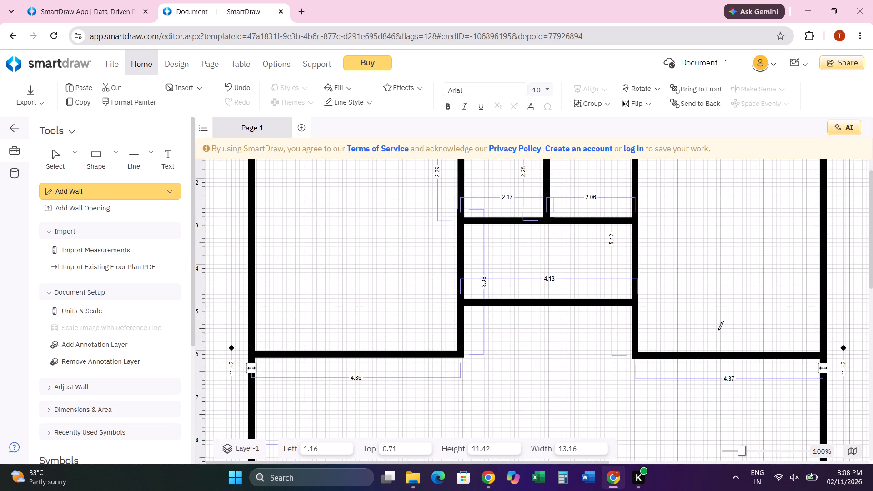
{"action": "scroll", "coordinate": [718, 330], "scroll_direction": "down", "scroll_amount": 4}
{"action": "scroll", "coordinate": [677, 340], "scroll_direction": "up", "scroll_amount": 1}
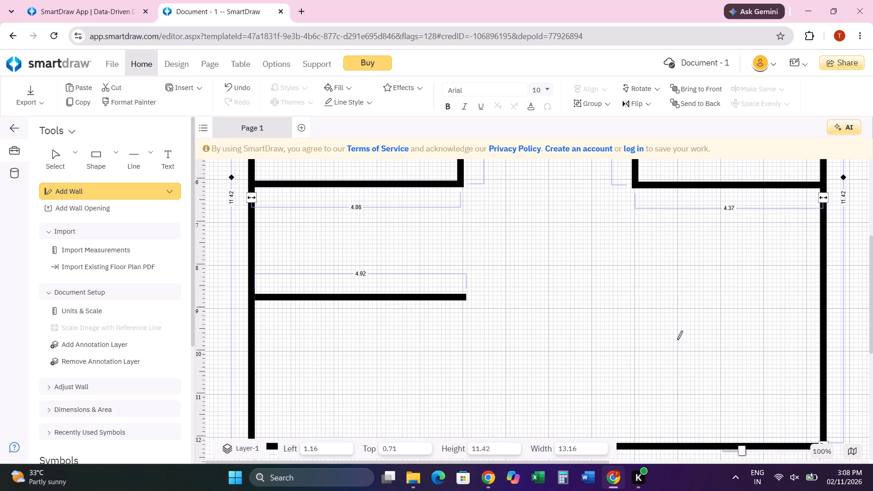
{"action": "scroll", "coordinate": [517, 307], "scroll_direction": "down", "scroll_amount": 1}
{"action": "scroll", "coordinate": [531, 301], "scroll_direction": "up", "scroll_amount": 1}
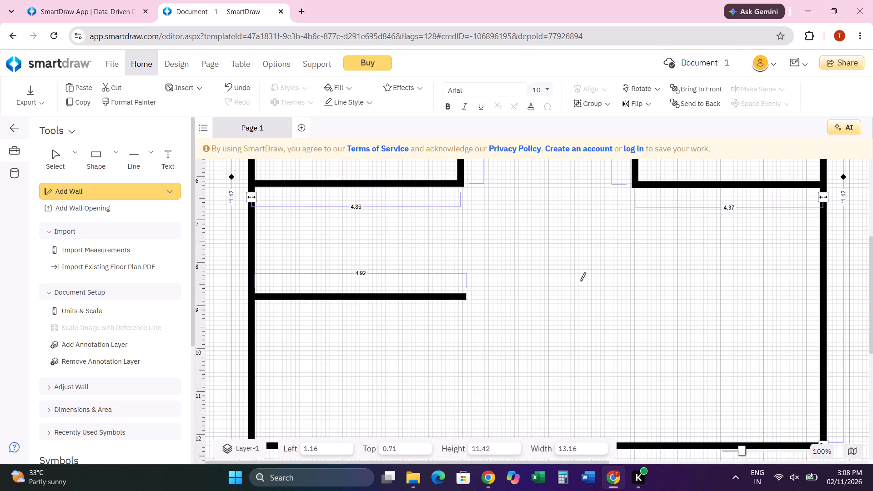
{"action": "scroll", "coordinate": [545, 259], "scroll_direction": "up", "scroll_amount": 1}
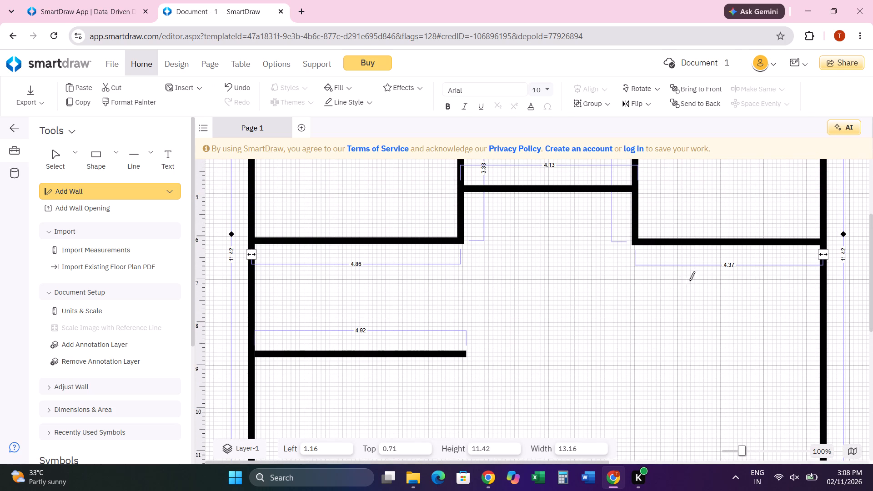
{"action": "scroll", "coordinate": [698, 283], "scroll_direction": "down", "scroll_amount": 1}
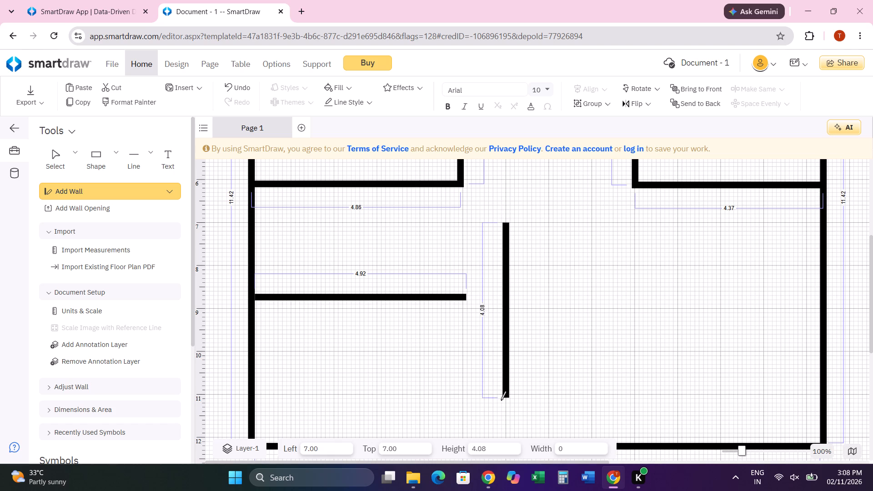
{"action": "scroll", "coordinate": [505, 398], "scroll_direction": "down", "scroll_amount": 4}
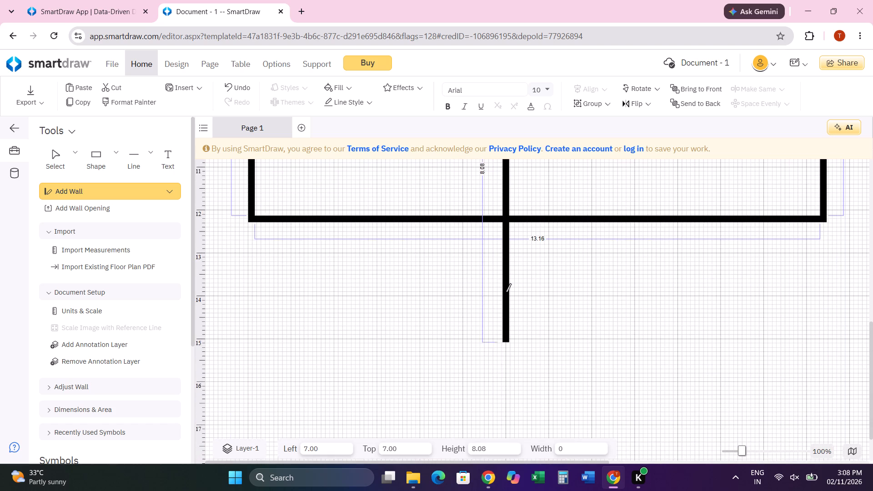
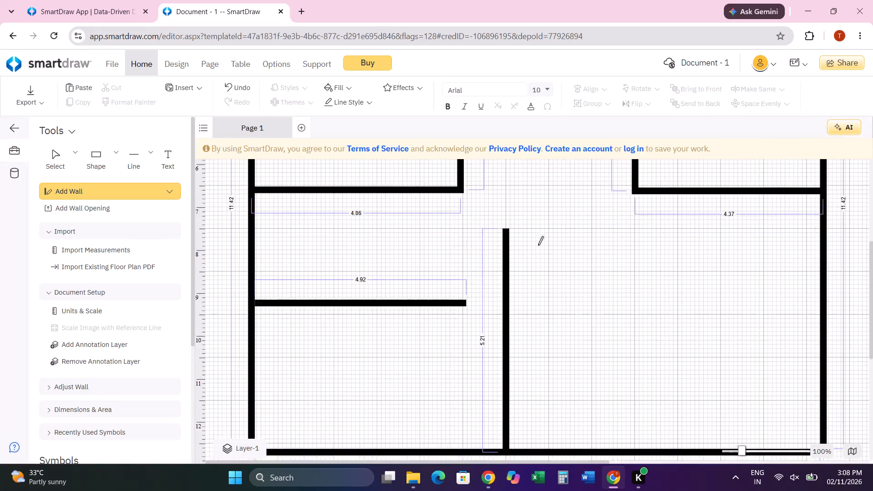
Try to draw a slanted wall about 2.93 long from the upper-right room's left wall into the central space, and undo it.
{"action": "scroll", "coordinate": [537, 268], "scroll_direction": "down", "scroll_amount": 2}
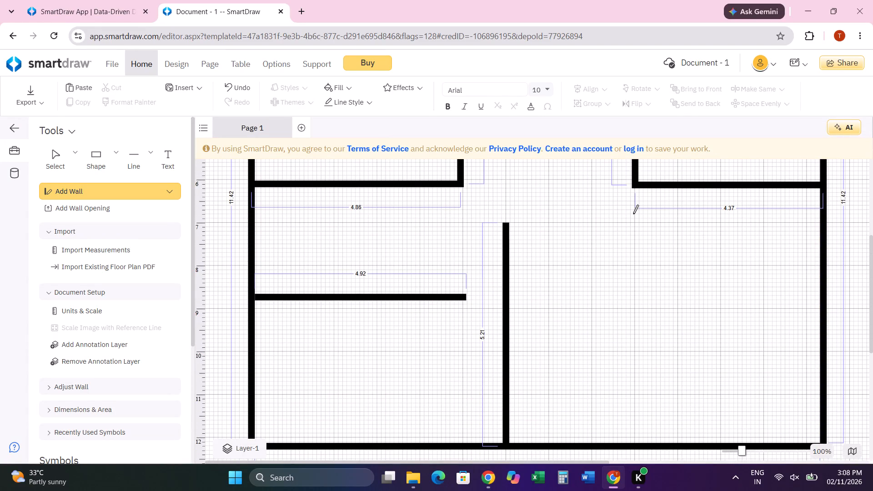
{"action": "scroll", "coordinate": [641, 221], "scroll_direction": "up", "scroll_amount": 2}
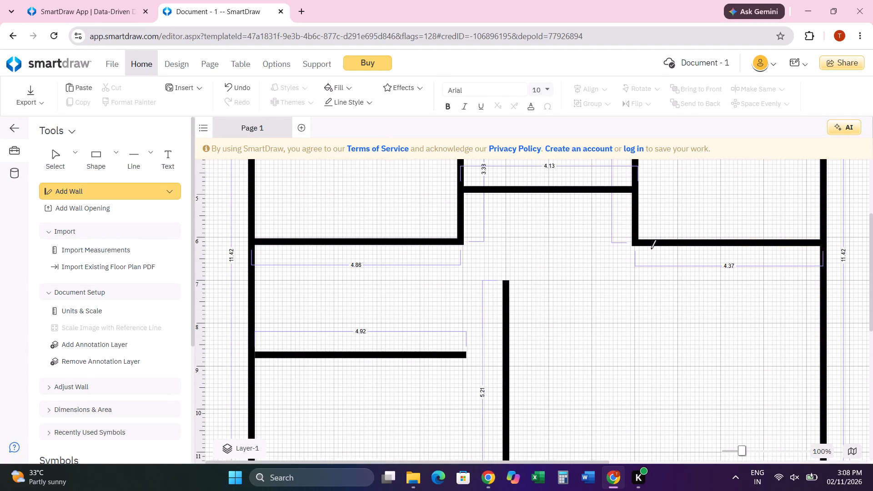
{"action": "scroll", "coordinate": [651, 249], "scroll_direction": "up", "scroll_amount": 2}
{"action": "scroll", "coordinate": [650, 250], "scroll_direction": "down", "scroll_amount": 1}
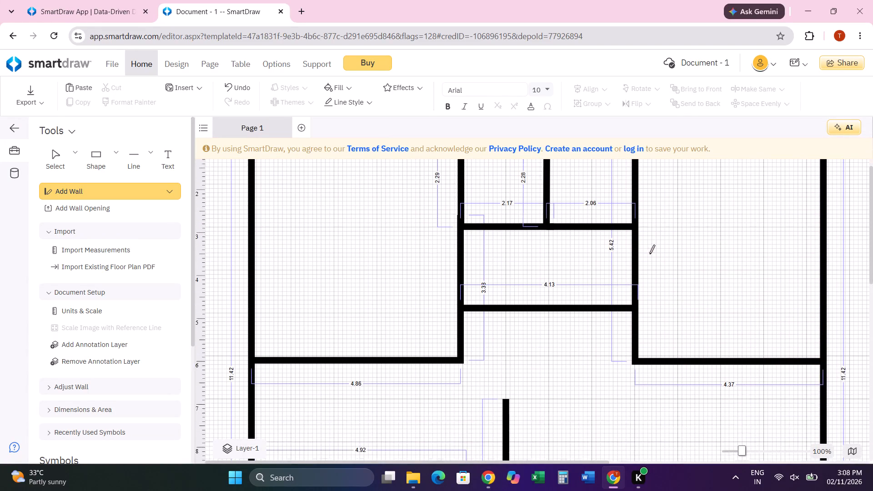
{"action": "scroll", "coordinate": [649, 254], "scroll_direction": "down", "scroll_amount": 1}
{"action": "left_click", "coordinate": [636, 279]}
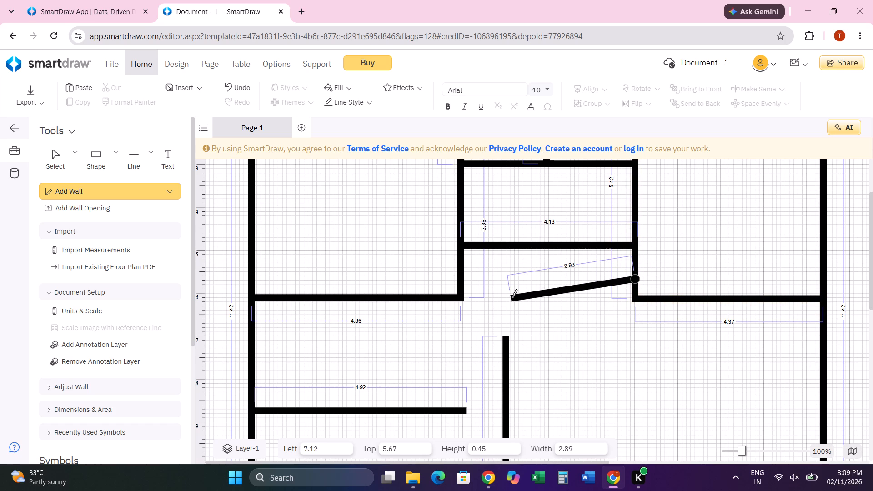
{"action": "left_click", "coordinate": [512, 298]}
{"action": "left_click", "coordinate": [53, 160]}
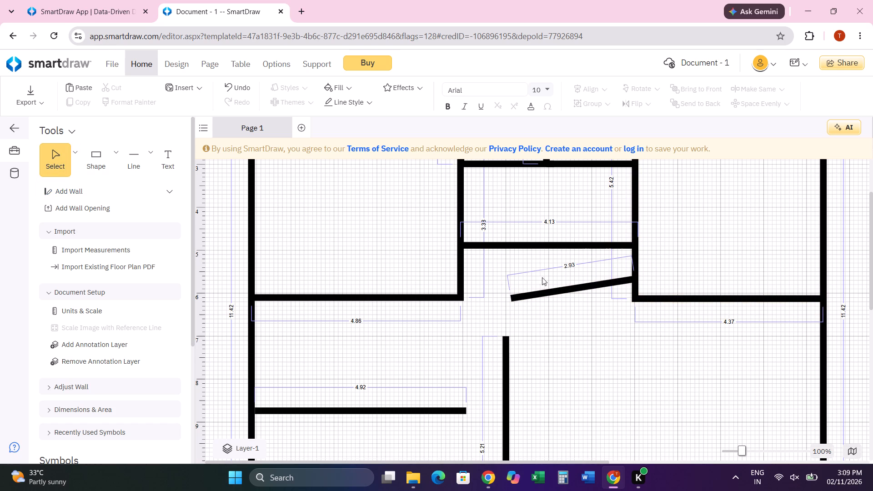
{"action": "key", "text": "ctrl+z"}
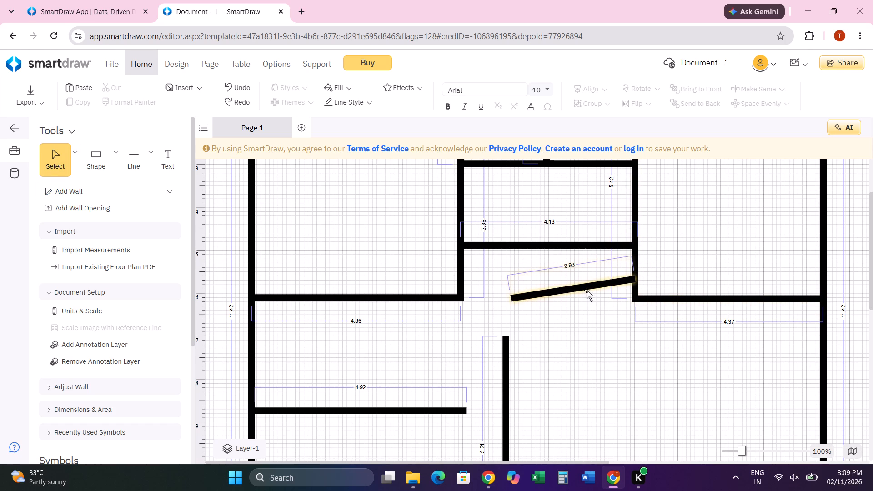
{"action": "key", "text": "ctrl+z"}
Draw a horizontal interior wall about 2.04 long at Top 6.13, running left from the upper-right room's bottom-left corner.
{"action": "scroll", "coordinate": [626, 280], "scroll_direction": "up", "scroll_amount": 3}
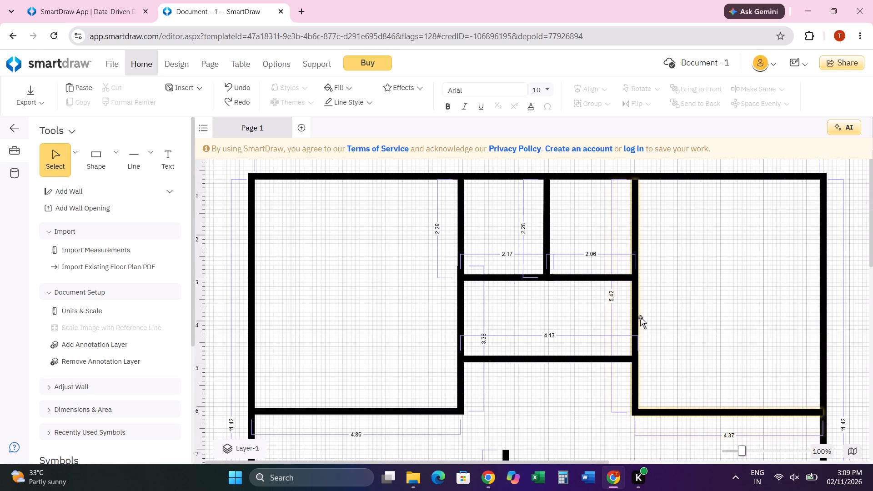
{"action": "scroll", "coordinate": [640, 317], "scroll_direction": "down", "scroll_amount": 4}
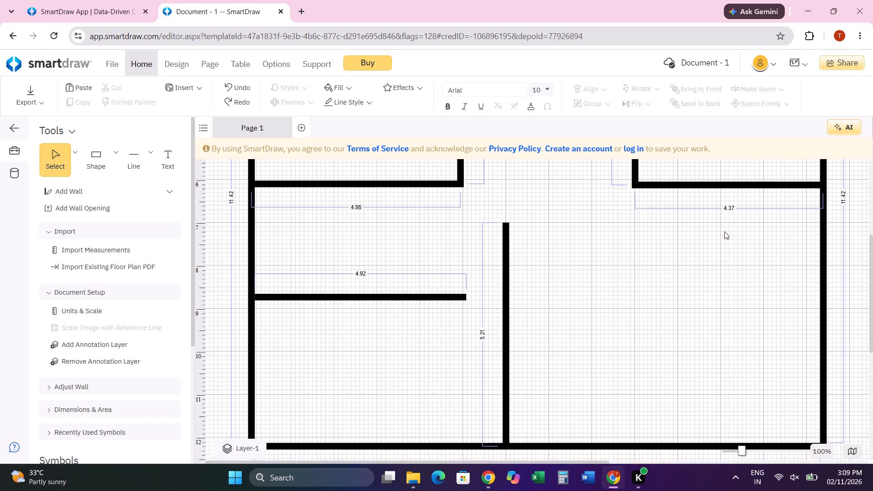
{"action": "scroll", "coordinate": [689, 257], "scroll_direction": "up", "scroll_amount": 2}
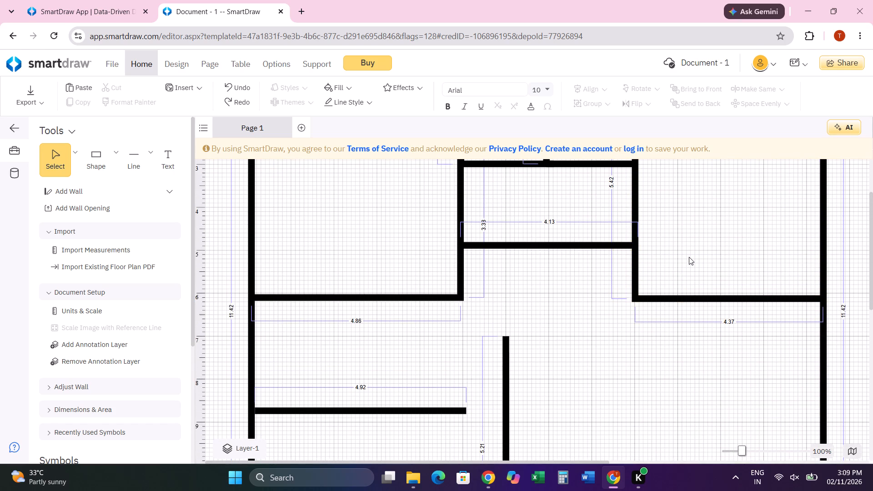
{"action": "scroll", "coordinate": [689, 258], "scroll_direction": "down", "scroll_amount": 3}
{"action": "scroll", "coordinate": [614, 281], "scroll_direction": "down", "scroll_amount": 1}
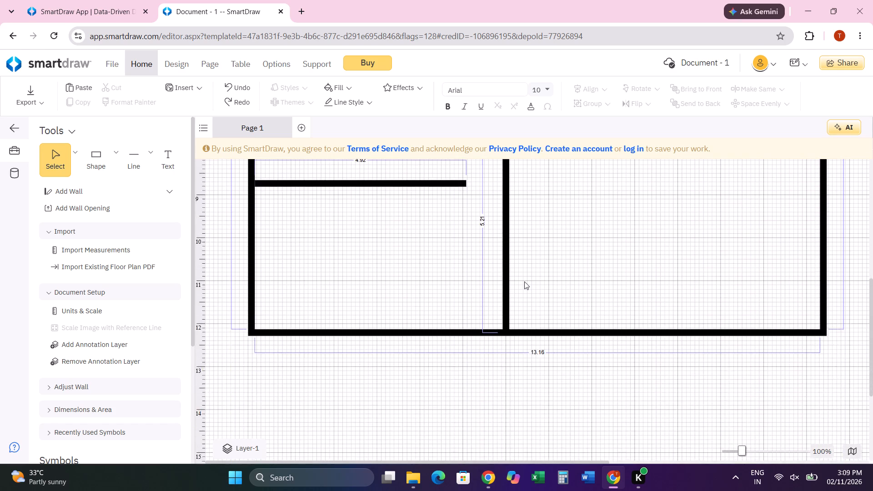
{"action": "scroll", "coordinate": [524, 281], "scroll_direction": "up", "scroll_amount": 2}
{"action": "scroll", "coordinate": [670, 267], "scroll_direction": "up", "scroll_amount": 1}
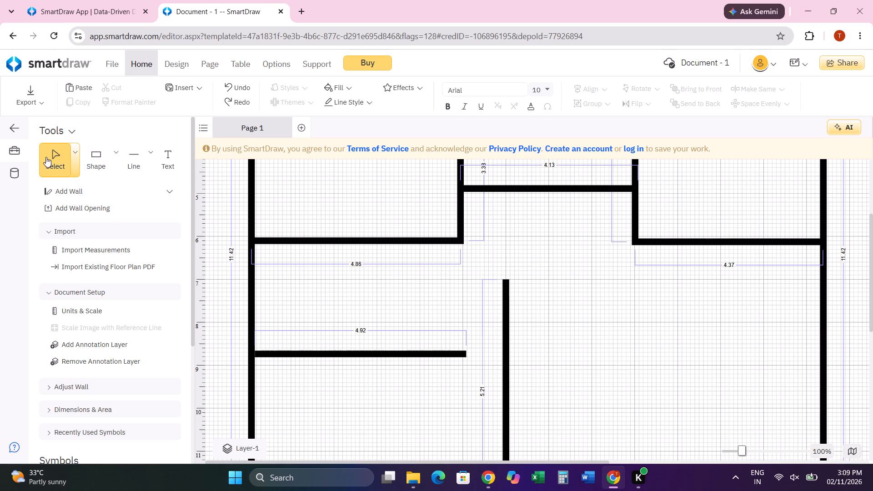
{"action": "left_click", "coordinate": [74, 195]}
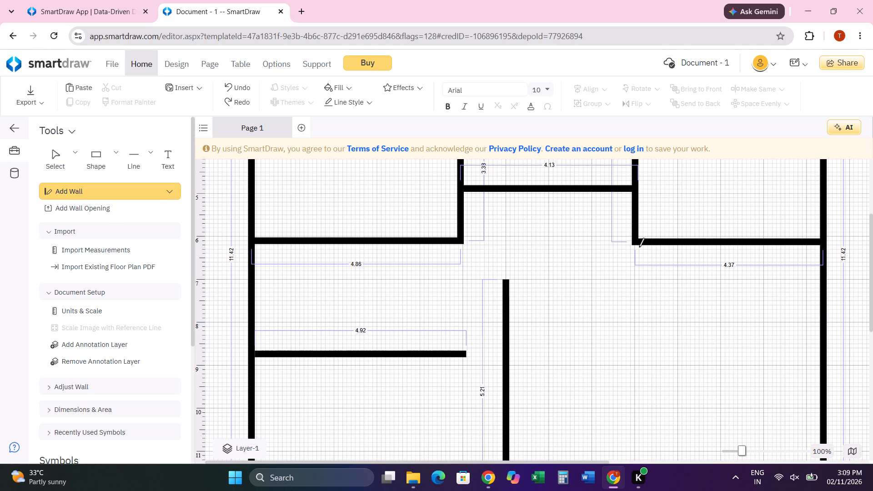
{"action": "left_click_drag", "start_coordinate": [637, 240], "coordinate": [565, 240]}
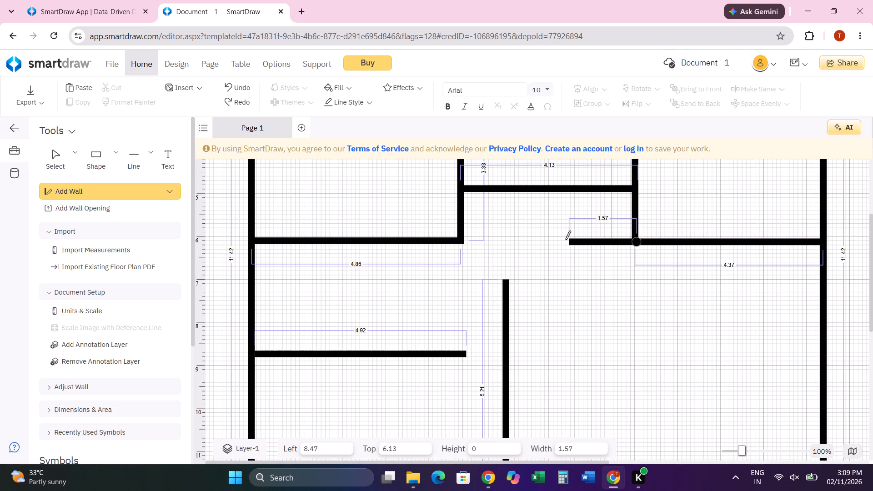
{"action": "left_click_drag", "start_coordinate": [565, 240], "coordinate": [551, 240]}
{"action": "left_click_drag", "start_coordinate": [551, 240], "coordinate": [550, 240]}
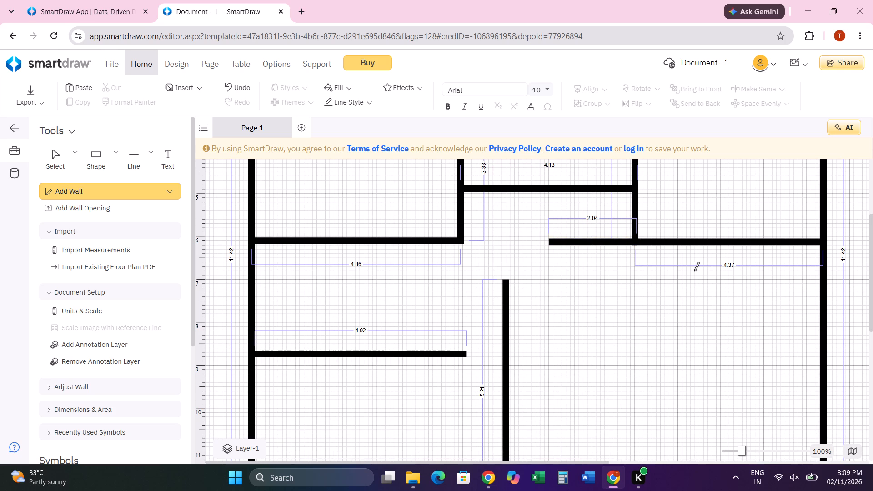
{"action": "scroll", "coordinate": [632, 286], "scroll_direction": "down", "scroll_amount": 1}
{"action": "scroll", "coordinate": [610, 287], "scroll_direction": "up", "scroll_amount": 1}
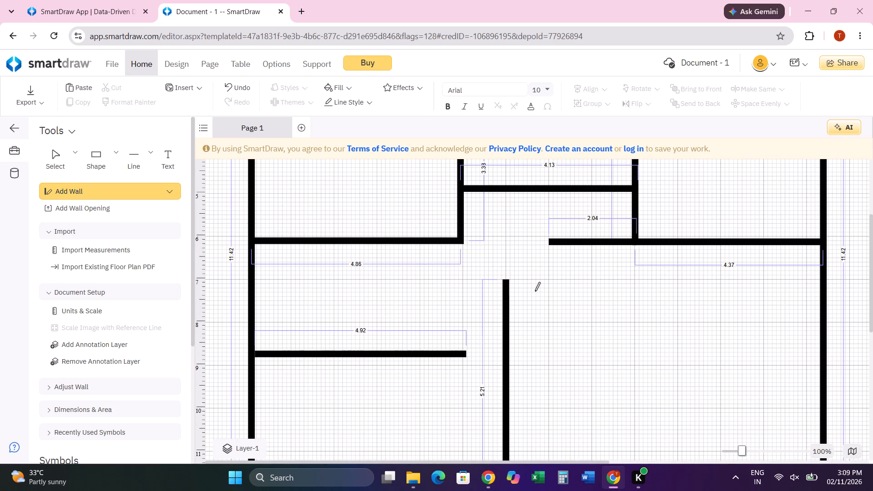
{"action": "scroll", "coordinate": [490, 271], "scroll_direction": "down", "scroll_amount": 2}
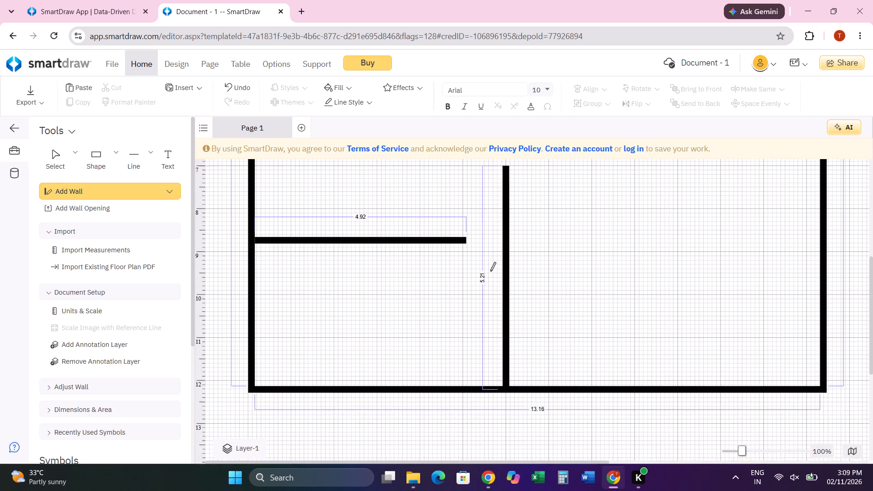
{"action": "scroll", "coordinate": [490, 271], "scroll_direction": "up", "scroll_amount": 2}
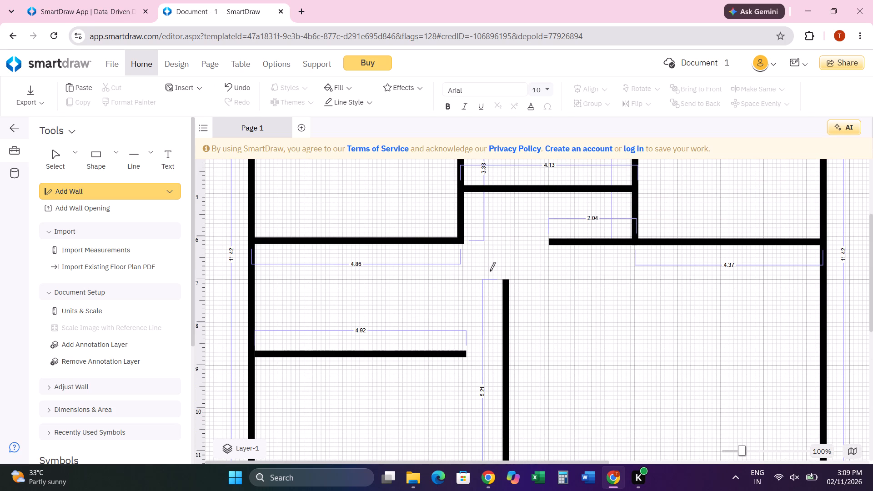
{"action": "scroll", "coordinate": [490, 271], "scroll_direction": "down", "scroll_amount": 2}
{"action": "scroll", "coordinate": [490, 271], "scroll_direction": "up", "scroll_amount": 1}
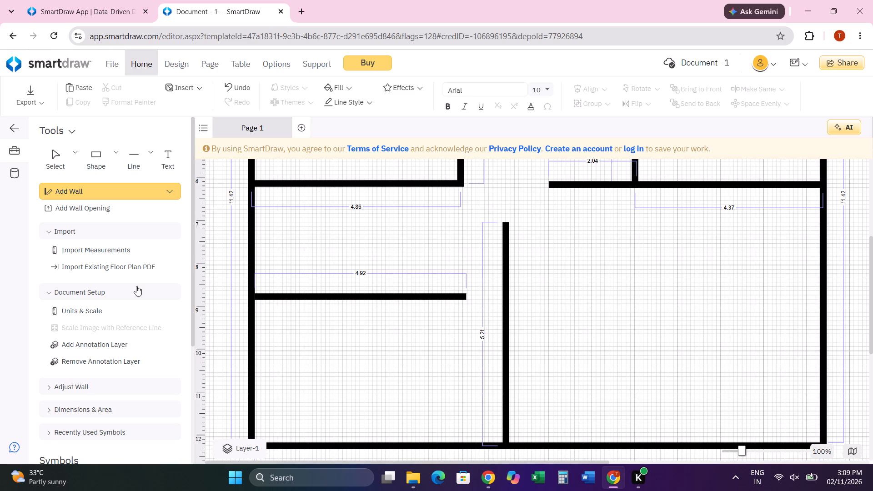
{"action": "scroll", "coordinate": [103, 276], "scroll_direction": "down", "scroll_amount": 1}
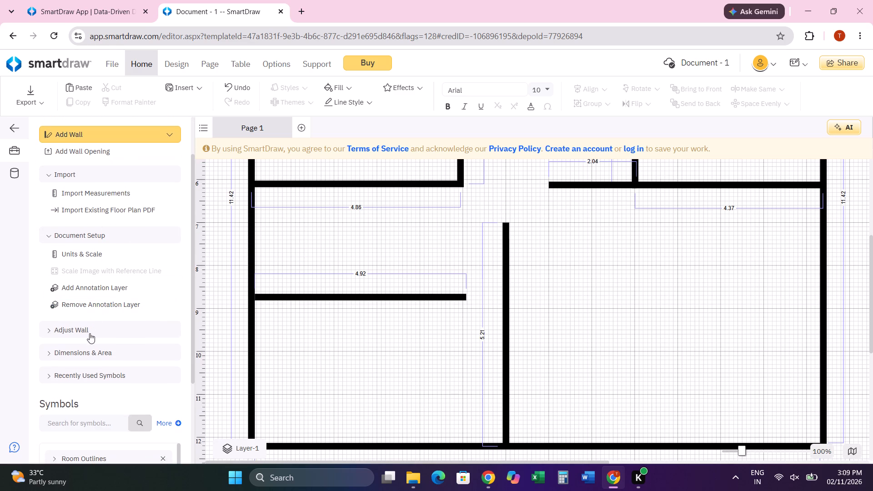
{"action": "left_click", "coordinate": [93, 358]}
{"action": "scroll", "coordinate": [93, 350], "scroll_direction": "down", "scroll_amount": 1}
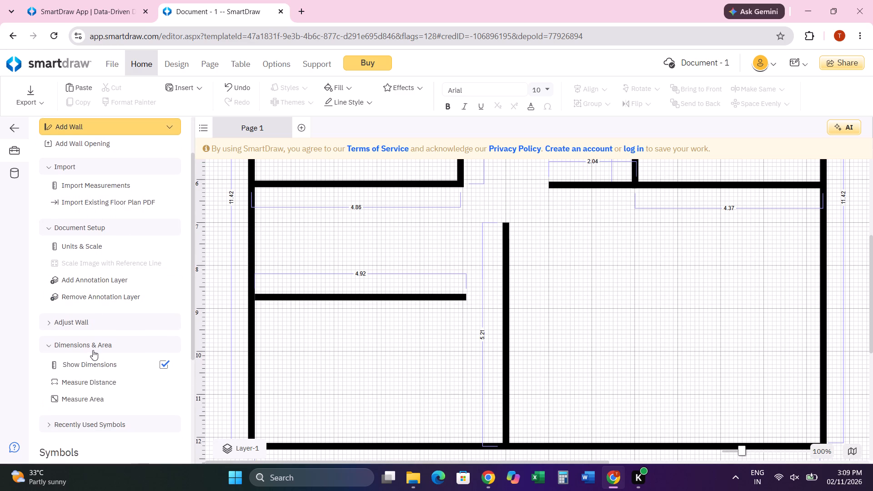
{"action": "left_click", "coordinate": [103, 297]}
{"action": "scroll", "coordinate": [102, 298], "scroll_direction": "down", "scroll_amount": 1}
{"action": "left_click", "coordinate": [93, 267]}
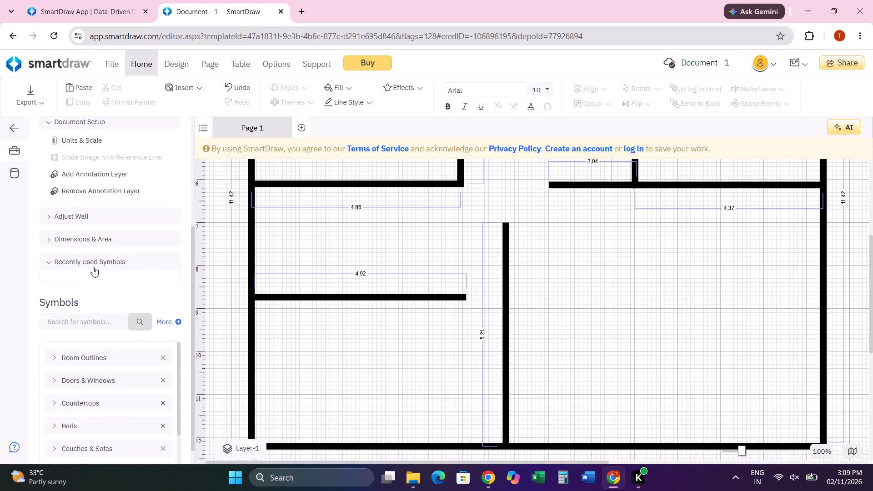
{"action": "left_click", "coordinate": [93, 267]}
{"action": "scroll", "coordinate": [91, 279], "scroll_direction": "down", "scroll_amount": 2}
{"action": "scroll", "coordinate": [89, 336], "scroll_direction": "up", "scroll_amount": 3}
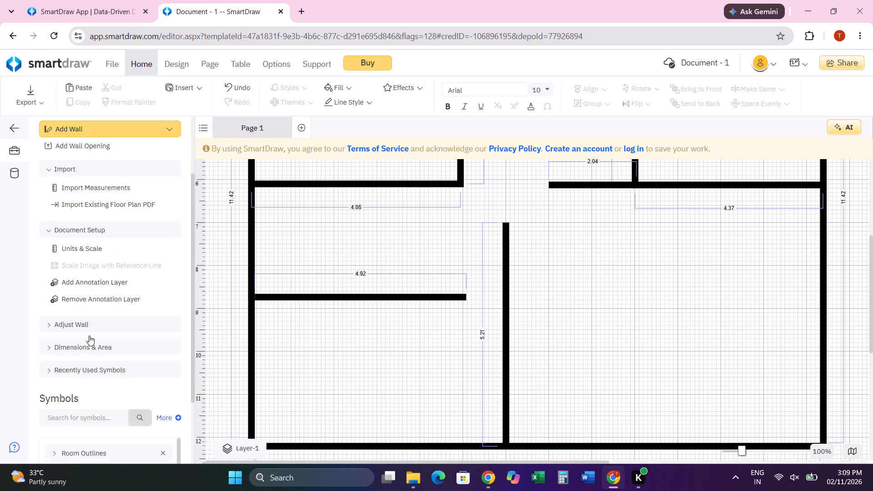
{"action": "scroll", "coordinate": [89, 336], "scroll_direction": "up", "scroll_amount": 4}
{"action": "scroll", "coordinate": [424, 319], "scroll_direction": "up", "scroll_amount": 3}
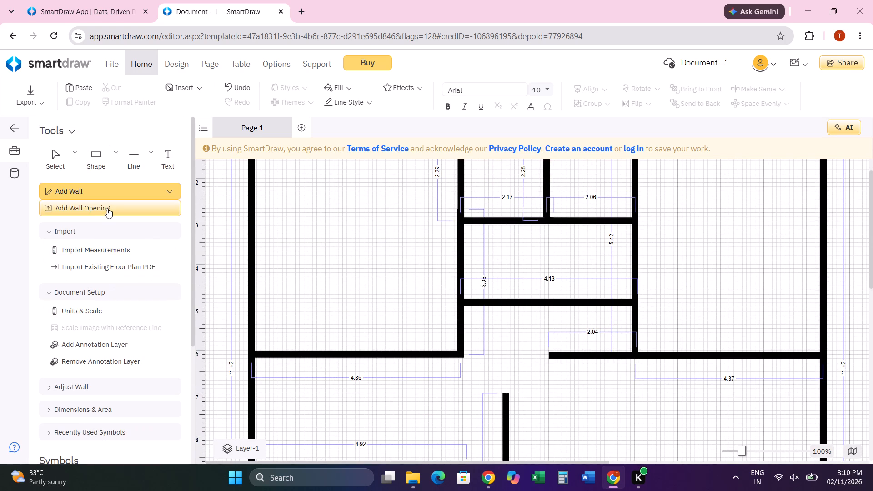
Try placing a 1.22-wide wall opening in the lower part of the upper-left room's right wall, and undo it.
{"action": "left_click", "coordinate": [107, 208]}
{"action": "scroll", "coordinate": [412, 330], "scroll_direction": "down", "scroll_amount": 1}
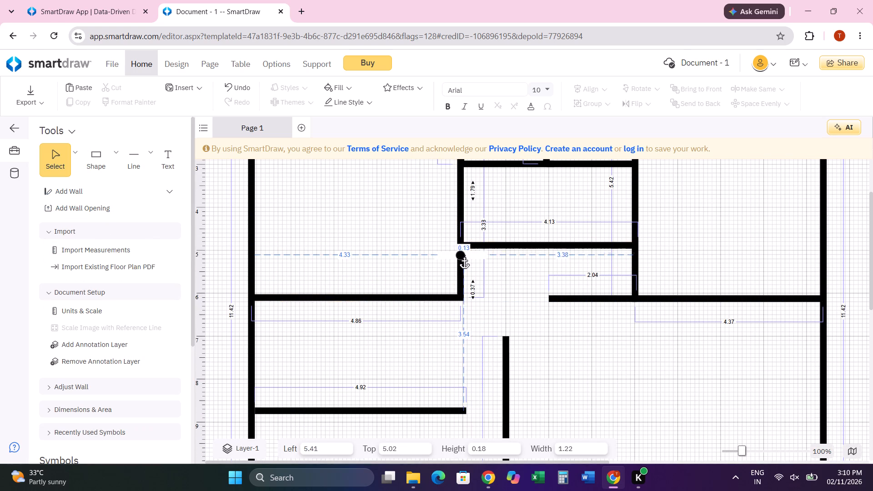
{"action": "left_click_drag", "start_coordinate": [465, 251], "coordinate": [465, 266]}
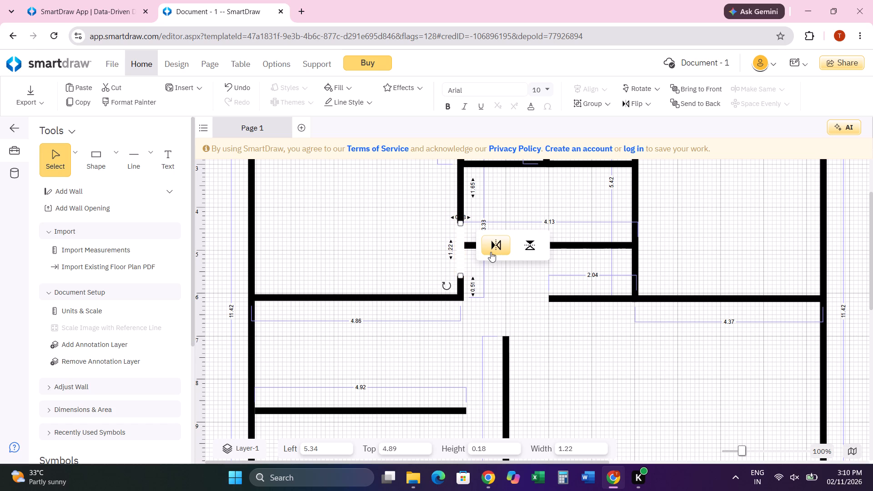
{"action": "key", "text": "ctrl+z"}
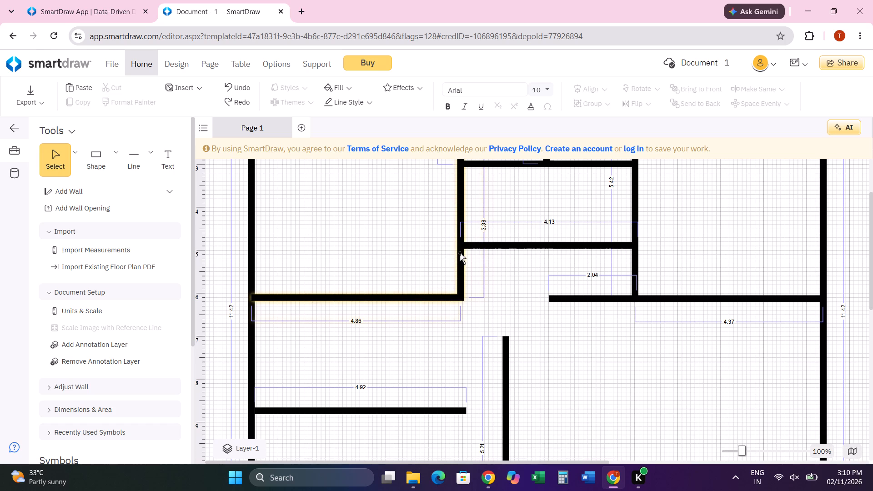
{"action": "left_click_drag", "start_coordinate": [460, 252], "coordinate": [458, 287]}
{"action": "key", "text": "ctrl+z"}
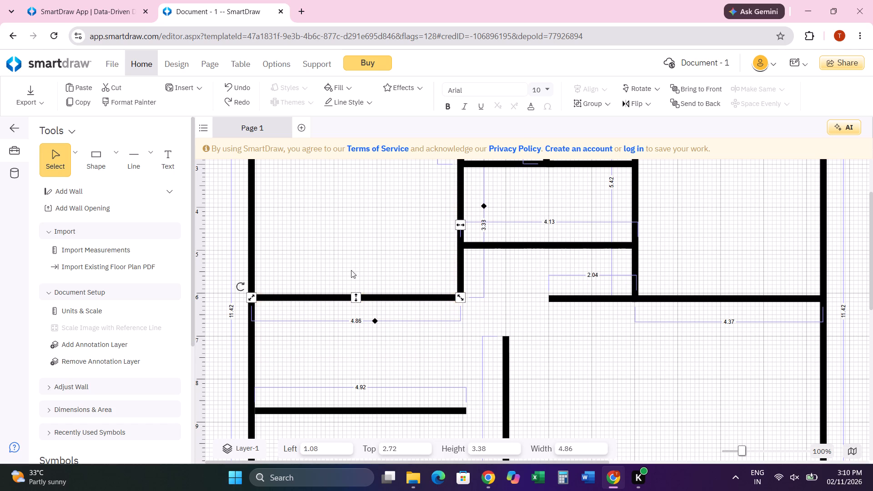
Add a 1.22-wide wall opening at the lower end of the upper-left room's right wall, at Top about 5.46.
{"action": "left_click", "coordinate": [70, 211]}
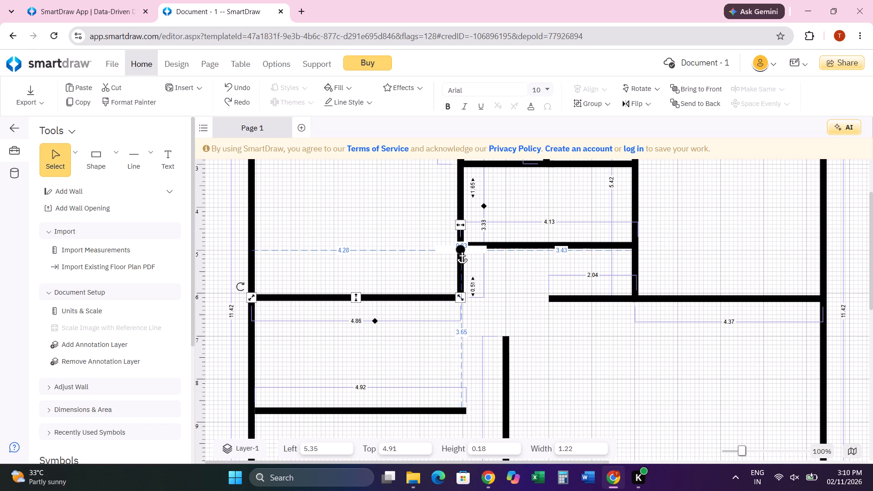
{"action": "left_click_drag", "start_coordinate": [462, 249], "coordinate": [455, 293]}
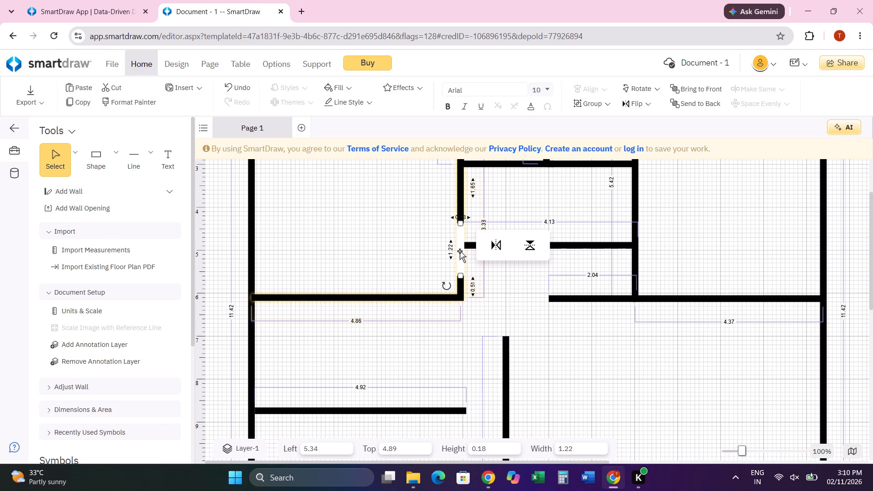
{"action": "left_click_drag", "start_coordinate": [460, 248], "coordinate": [457, 272]}
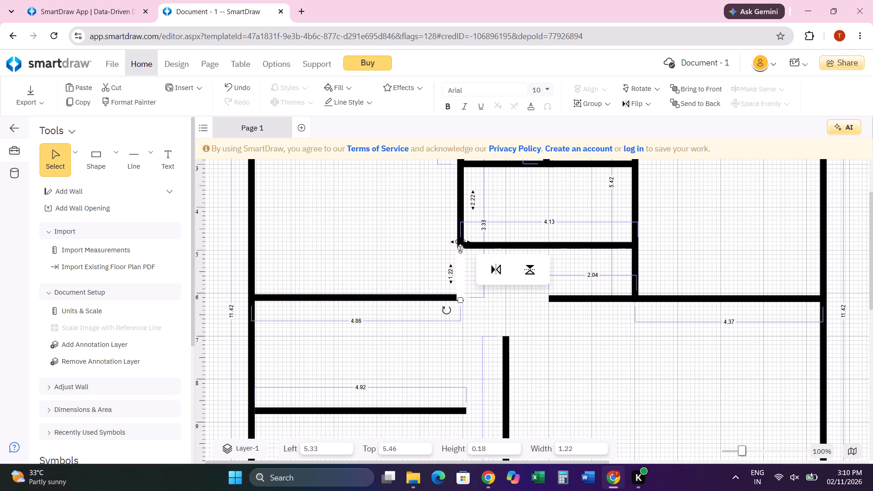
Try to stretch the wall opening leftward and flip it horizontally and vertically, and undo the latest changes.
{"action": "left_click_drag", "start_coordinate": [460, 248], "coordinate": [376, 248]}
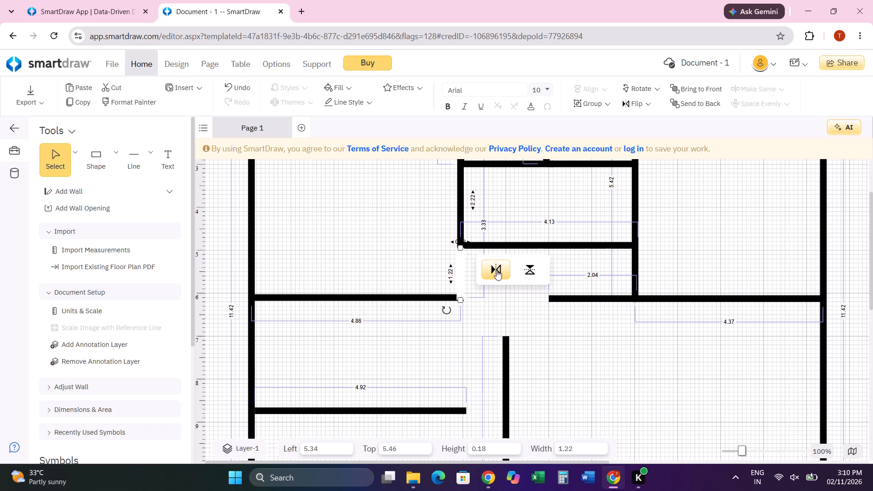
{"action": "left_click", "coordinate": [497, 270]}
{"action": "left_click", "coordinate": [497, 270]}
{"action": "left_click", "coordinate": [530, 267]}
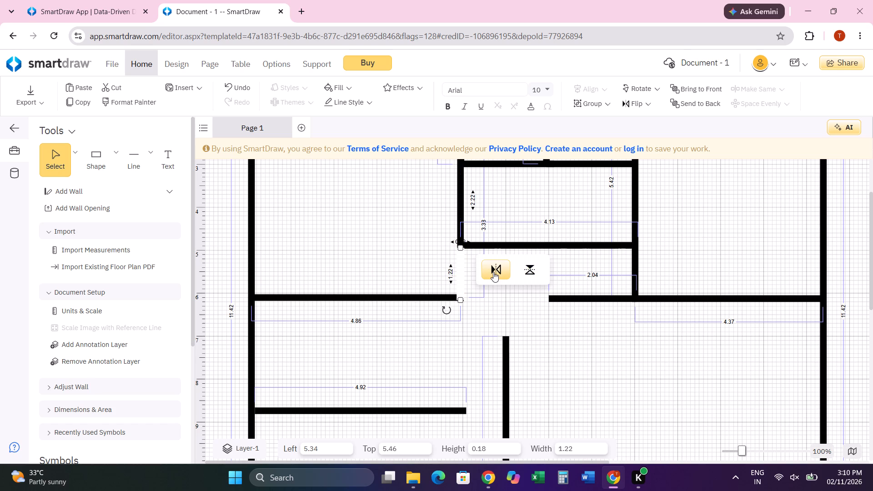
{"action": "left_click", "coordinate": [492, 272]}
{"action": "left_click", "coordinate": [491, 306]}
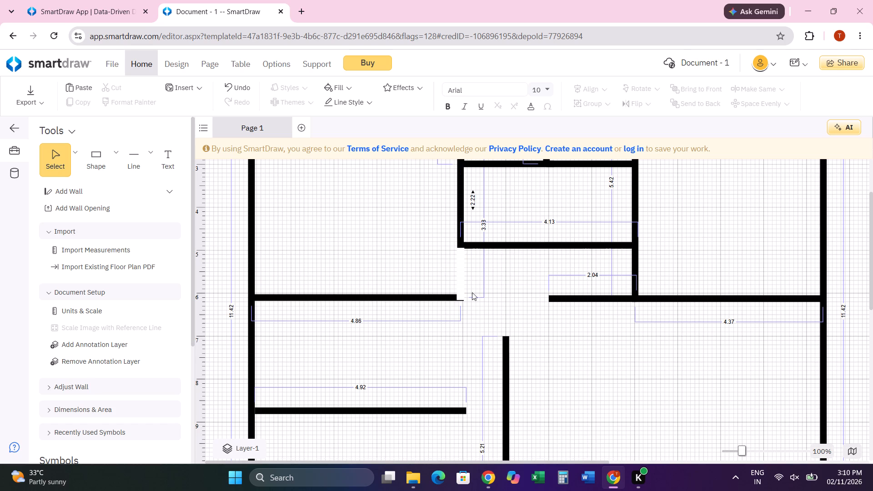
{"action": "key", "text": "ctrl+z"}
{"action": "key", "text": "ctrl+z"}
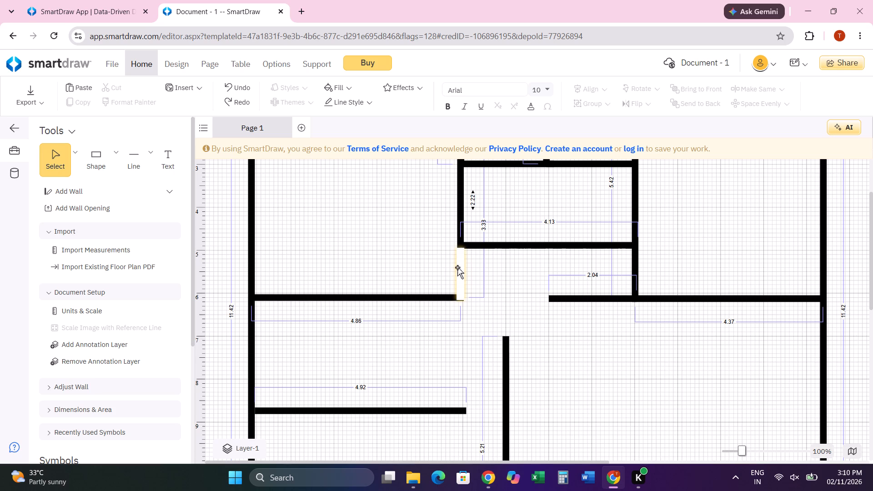
Delete the 1.22-wide wall opening at the lower end of the upper-left room's right wall.
{"action": "key", "text": "ctrl+z"}
{"action": "key", "text": "ctrl+z"}
{"action": "left_click", "coordinate": [461, 270]}
{"action": "right_click", "coordinate": [461, 270]}
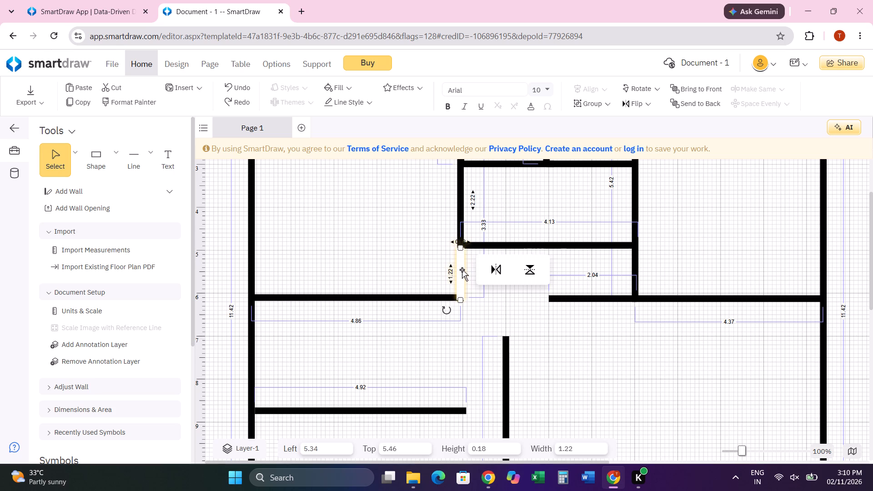
{"action": "right_click", "coordinate": [458, 270]}
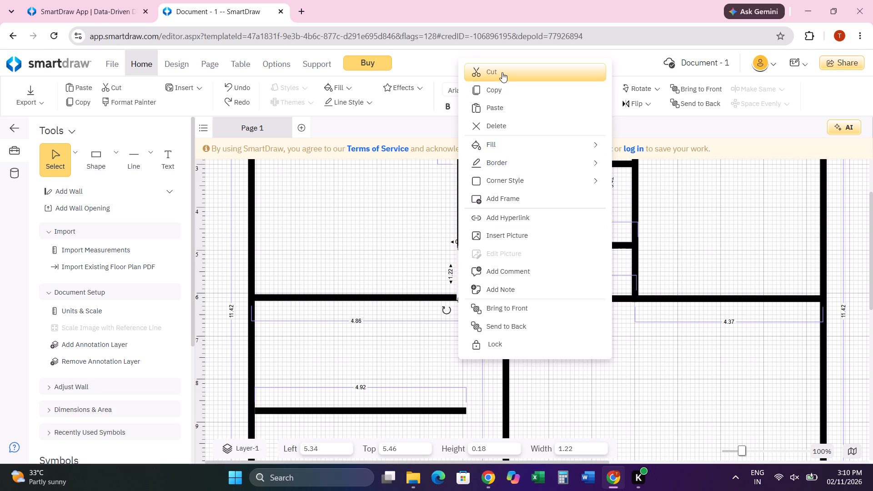
{"action": "left_click", "coordinate": [502, 125]}
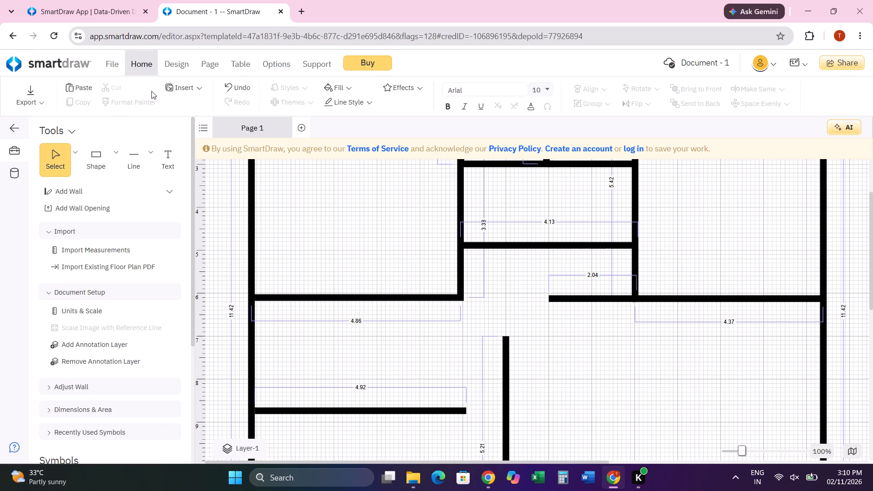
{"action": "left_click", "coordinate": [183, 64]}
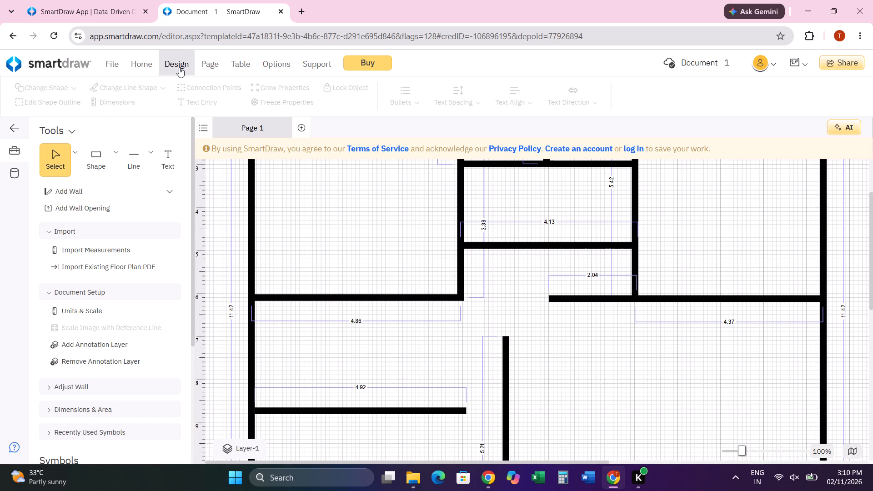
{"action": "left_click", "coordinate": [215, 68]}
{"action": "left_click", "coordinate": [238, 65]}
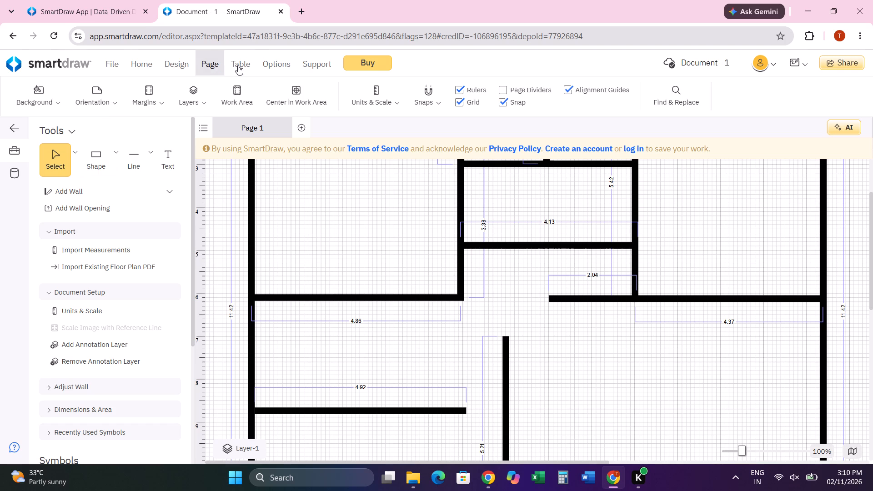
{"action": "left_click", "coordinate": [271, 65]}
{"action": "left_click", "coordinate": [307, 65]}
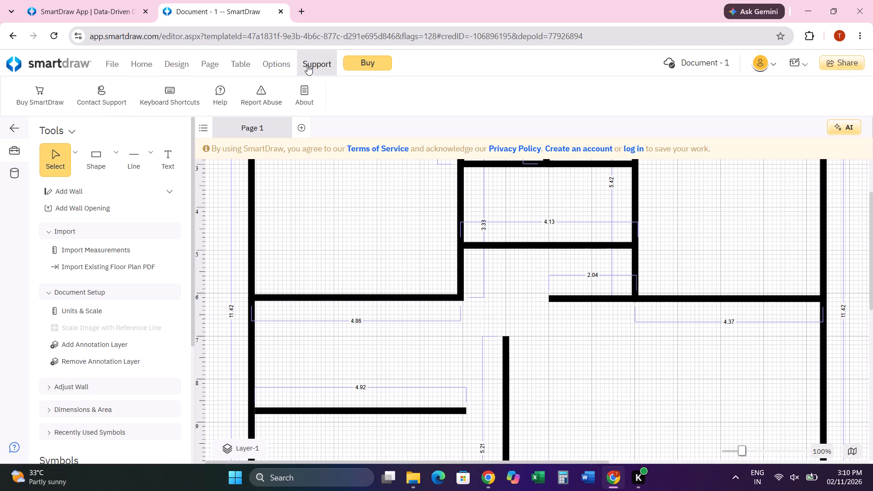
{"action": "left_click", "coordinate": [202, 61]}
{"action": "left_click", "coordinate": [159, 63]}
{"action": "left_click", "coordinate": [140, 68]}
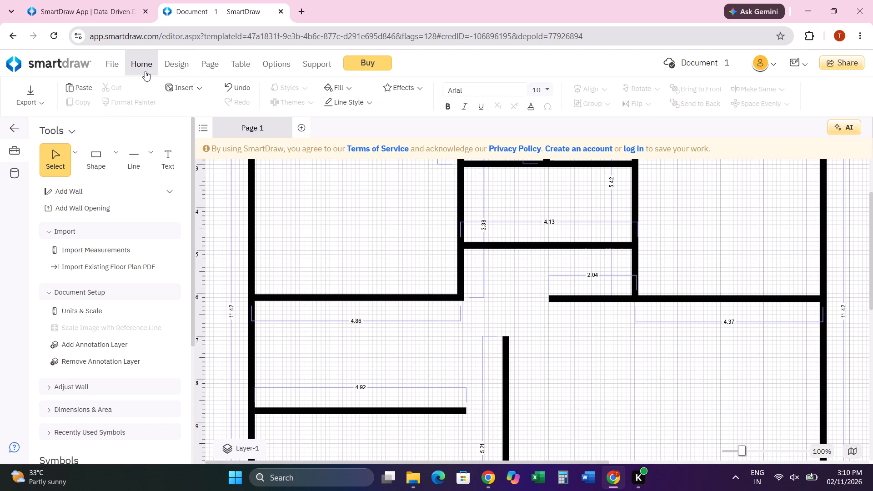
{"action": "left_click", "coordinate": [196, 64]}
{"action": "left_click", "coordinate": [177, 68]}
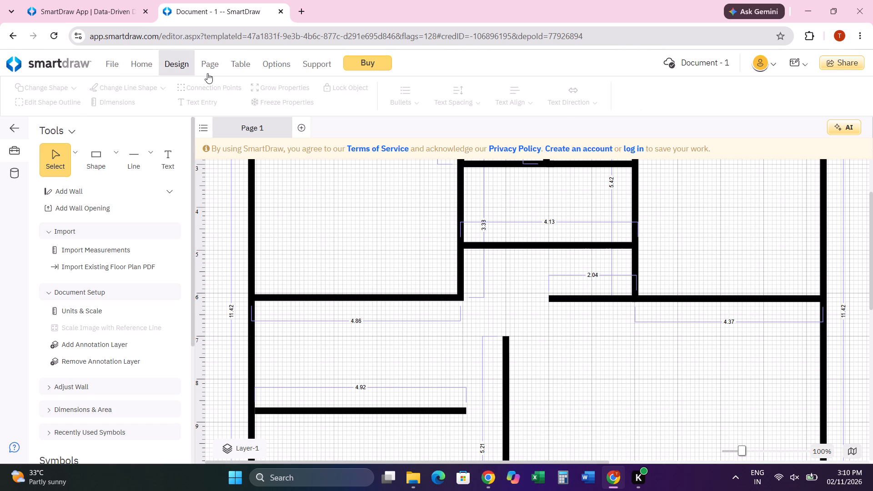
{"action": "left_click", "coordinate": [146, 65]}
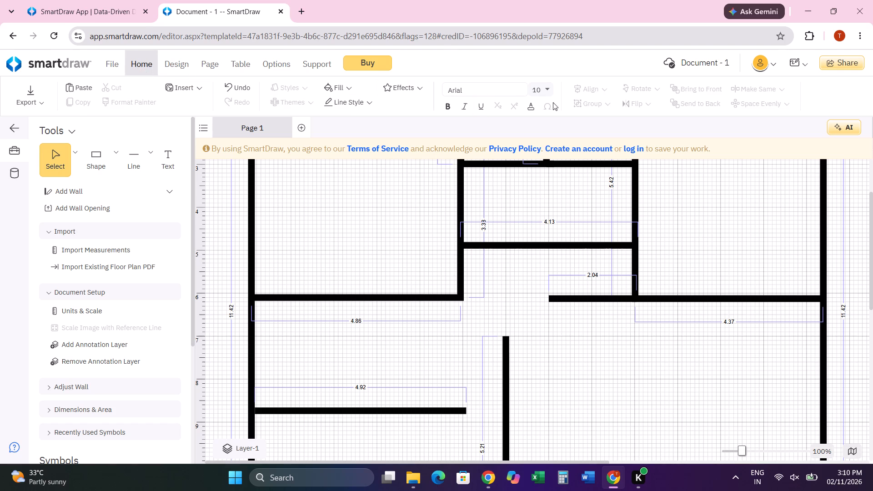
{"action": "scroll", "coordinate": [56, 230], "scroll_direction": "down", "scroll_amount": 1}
Look through the Furniture shape data and its field definitions.
{"action": "left_click", "coordinate": [14, 140]}
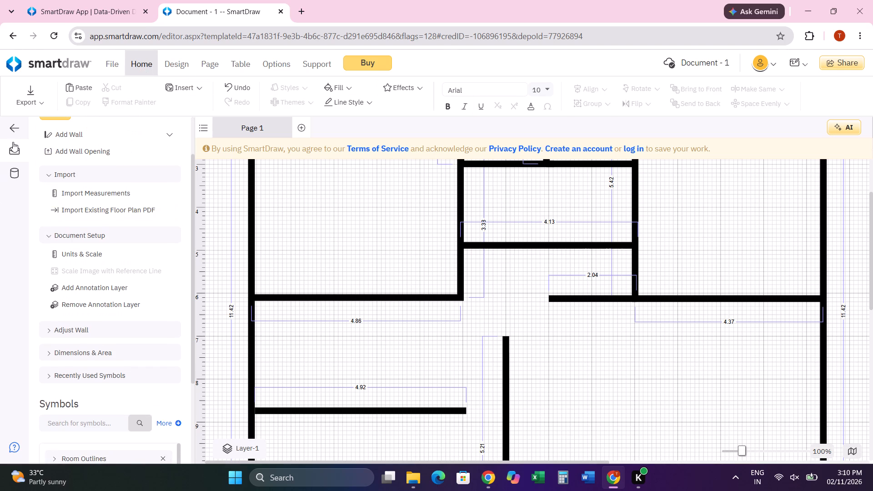
{"action": "left_click", "coordinate": [11, 148]}
{"action": "left_click", "coordinate": [12, 173]}
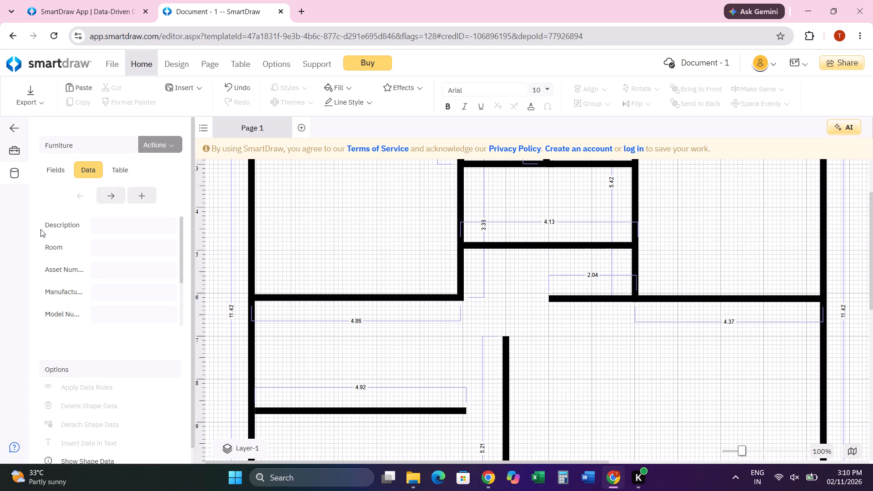
{"action": "left_click", "coordinate": [49, 245]}
{"action": "left_click", "coordinate": [117, 246]}
{"action": "left_click", "coordinate": [116, 225]}
{"action": "scroll", "coordinate": [106, 286], "scroll_direction": "down", "scroll_amount": 4}
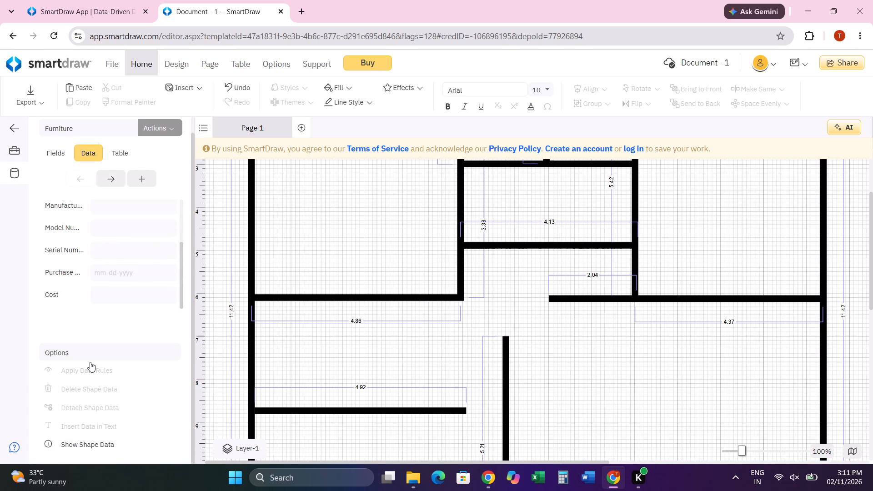
{"action": "scroll", "coordinate": [90, 366], "scroll_direction": "down", "scroll_amount": 2}
{"action": "left_click", "coordinate": [57, 155]}
{"action": "left_click", "coordinate": [117, 150]}
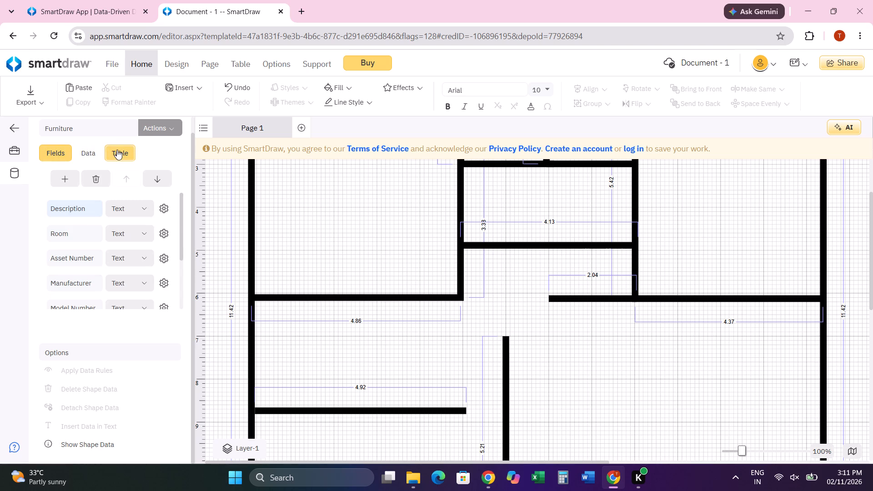
Browse the symbol libraries, checking the Room Outlines and Toilets categories.
{"action": "left_click", "coordinate": [6, 151]}
{"action": "scroll", "coordinate": [56, 251], "scroll_direction": "down", "scroll_amount": 2}
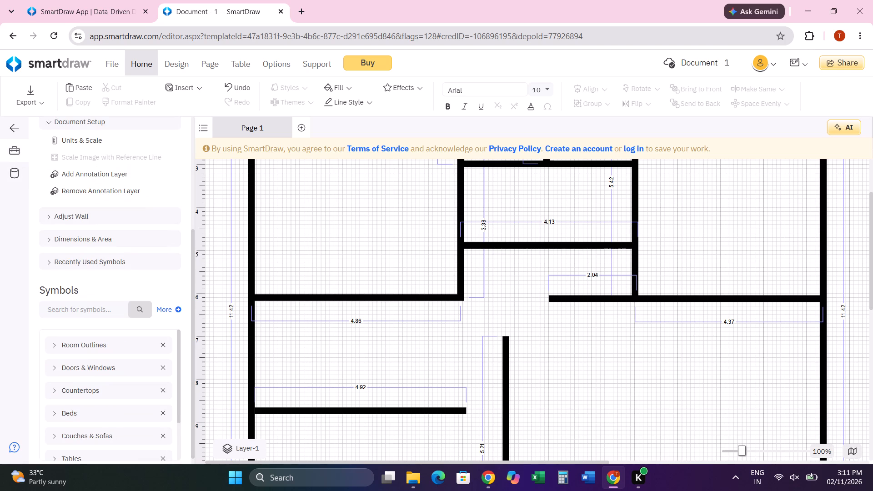
{"action": "scroll", "coordinate": [85, 240], "scroll_direction": "down", "scroll_amount": 2}
{"action": "scroll", "coordinate": [90, 319], "scroll_direction": "down", "scroll_amount": 2}
{"action": "left_click", "coordinate": [105, 339]}
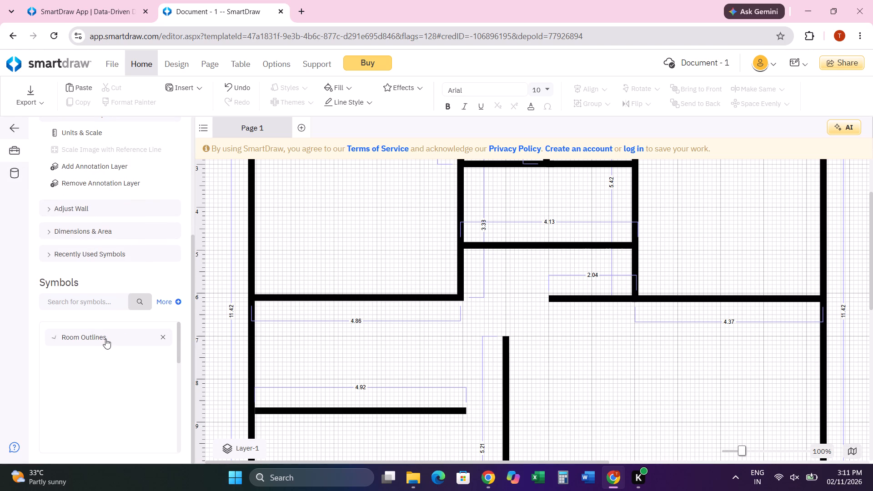
{"action": "left_click", "coordinate": [105, 338]}
{"action": "scroll", "coordinate": [105, 336], "scroll_direction": "down", "scroll_amount": 2}
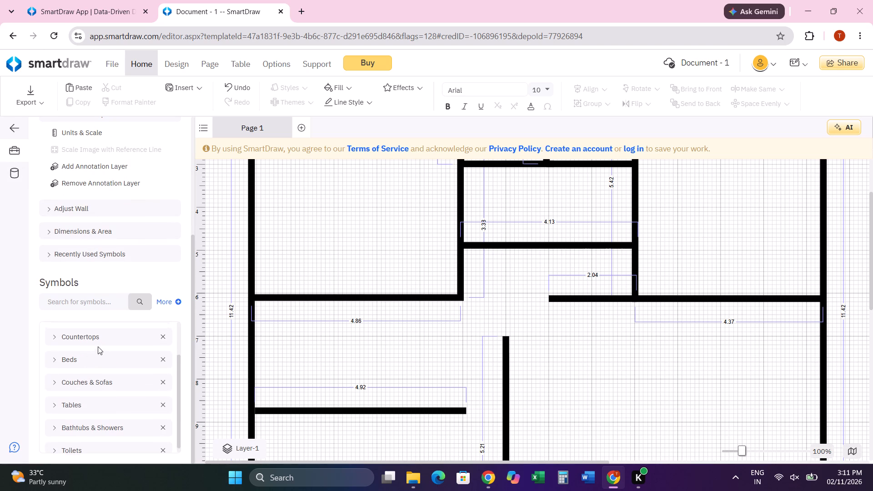
{"action": "scroll", "coordinate": [96, 347], "scroll_direction": "down", "scroll_amount": 6}
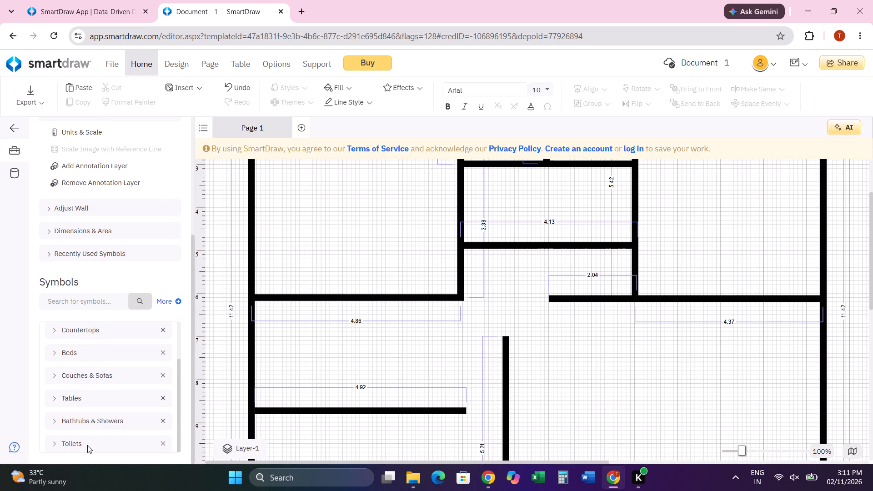
{"action": "left_click", "coordinate": [87, 445]}
{"action": "left_click", "coordinate": [74, 442]}
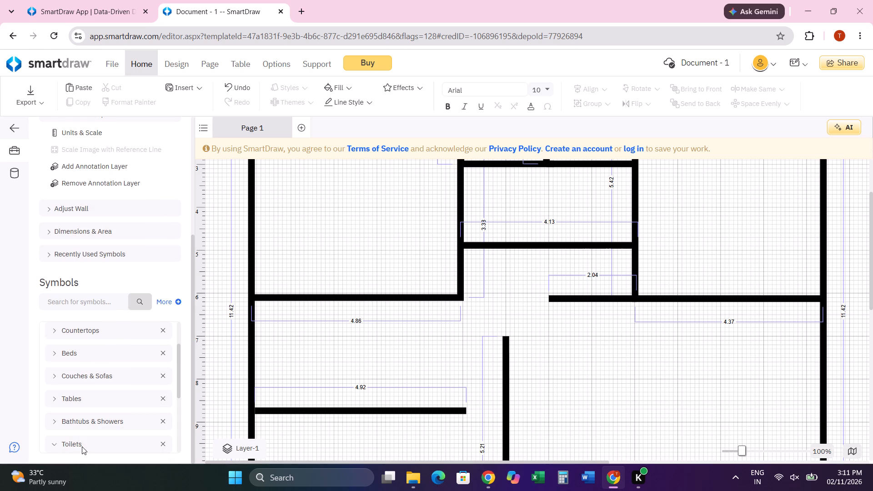
{"action": "left_click", "coordinate": [82, 447]}
{"action": "scroll", "coordinate": [82, 441], "scroll_direction": "down", "scroll_amount": 3}
{"action": "scroll", "coordinate": [118, 407], "scroll_direction": "up", "scroll_amount": 1}
{"action": "scroll", "coordinate": [133, 397], "scroll_direction": "down", "scroll_amount": 1}
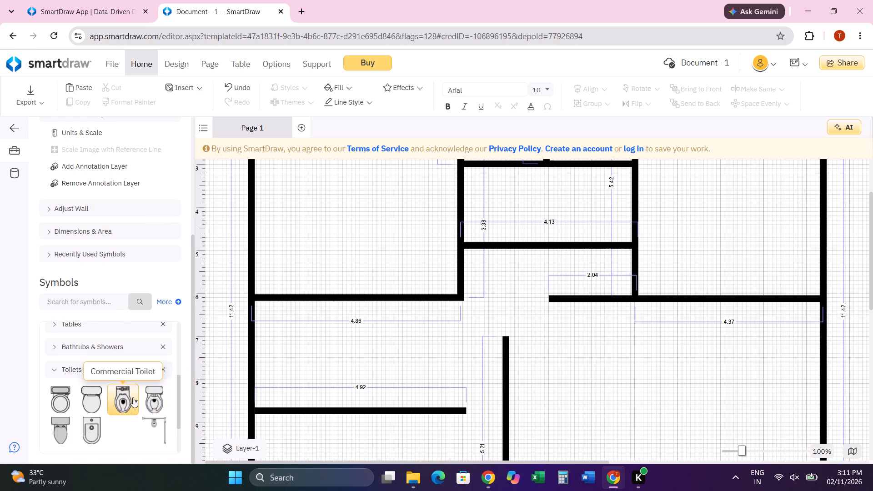
{"action": "scroll", "coordinate": [133, 397], "scroll_direction": "up", "scroll_amount": 2}
{"action": "left_click", "coordinate": [84, 425]}
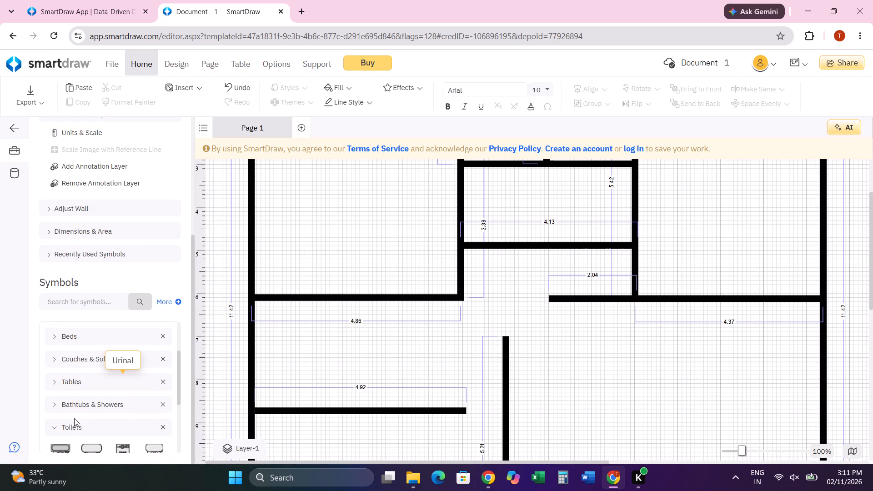
{"action": "scroll", "coordinate": [74, 418], "scroll_direction": "down", "scroll_amount": 2}
{"action": "scroll", "coordinate": [85, 402], "scroll_direction": "up", "scroll_amount": 1}
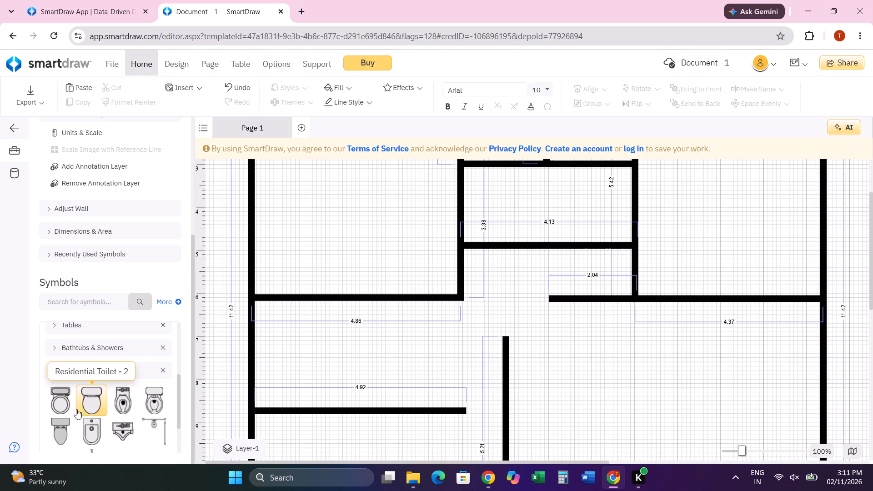
{"action": "left_click", "coordinate": [57, 370]}
Look through the Beds symbol category, comparing the California King, King, Queen, Full and other bed symbols.
{"action": "scroll", "coordinate": [68, 371], "scroll_direction": "up", "scroll_amount": 2}
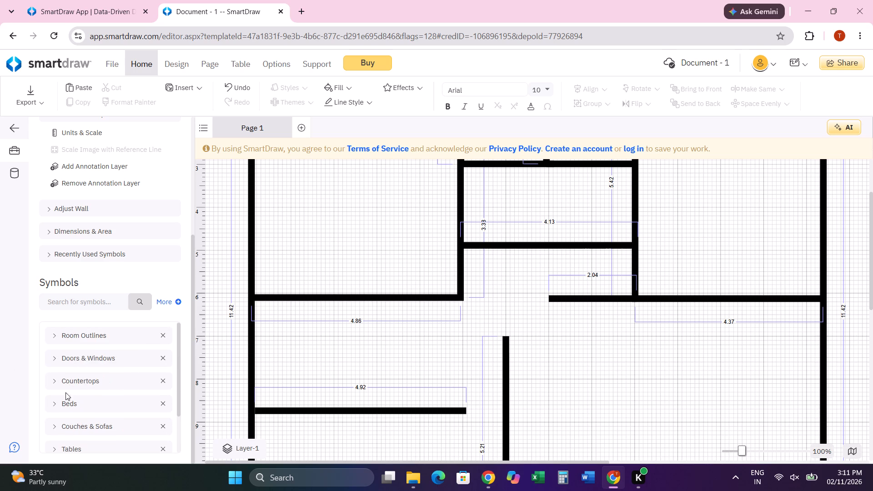
{"action": "left_click", "coordinate": [65, 401]}
{"action": "scroll", "coordinate": [91, 401], "scroll_direction": "down", "scroll_amount": 1}
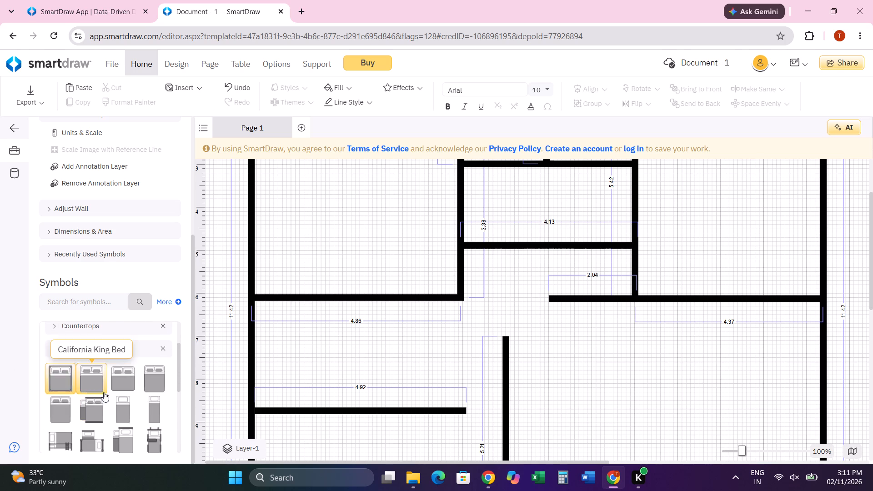
{"action": "scroll", "coordinate": [98, 406], "scroll_direction": "down", "scroll_amount": 1}
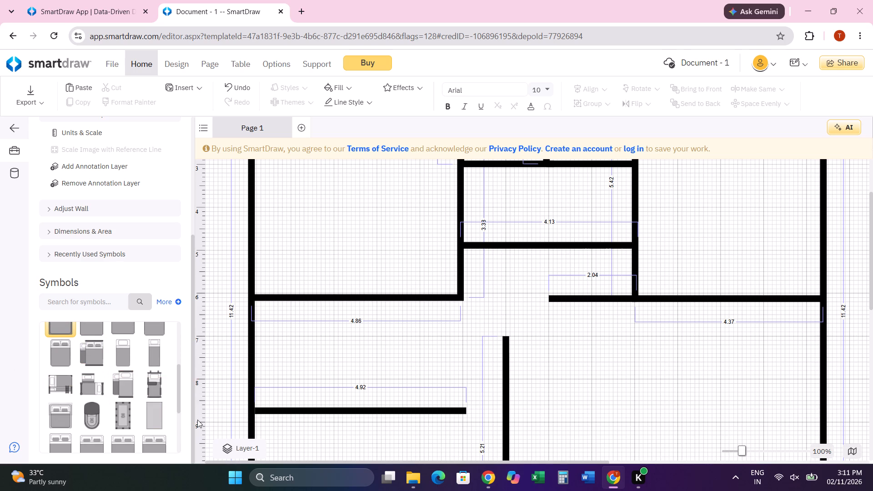
{"action": "scroll", "coordinate": [170, 406], "scroll_direction": "down", "scroll_amount": 1}
{"action": "scroll", "coordinate": [117, 396], "scroll_direction": "up", "scroll_amount": 1}
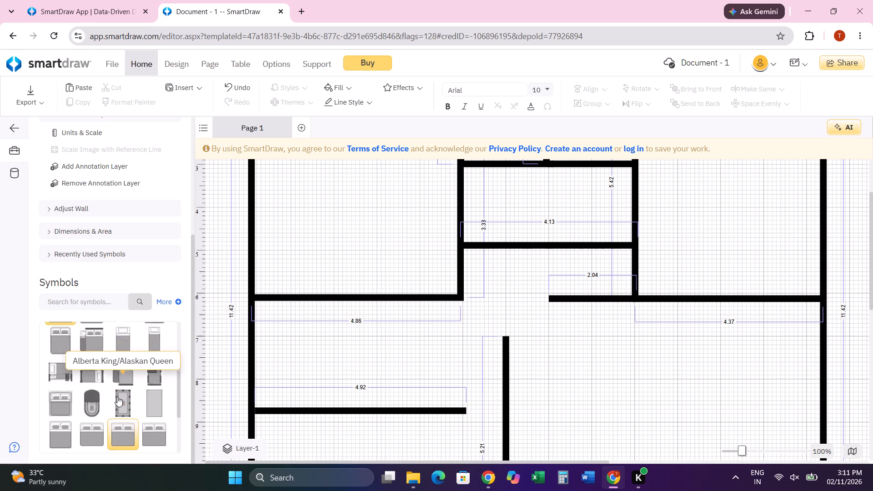
{"action": "scroll", "coordinate": [117, 396], "scroll_direction": "up", "scroll_amount": 2}
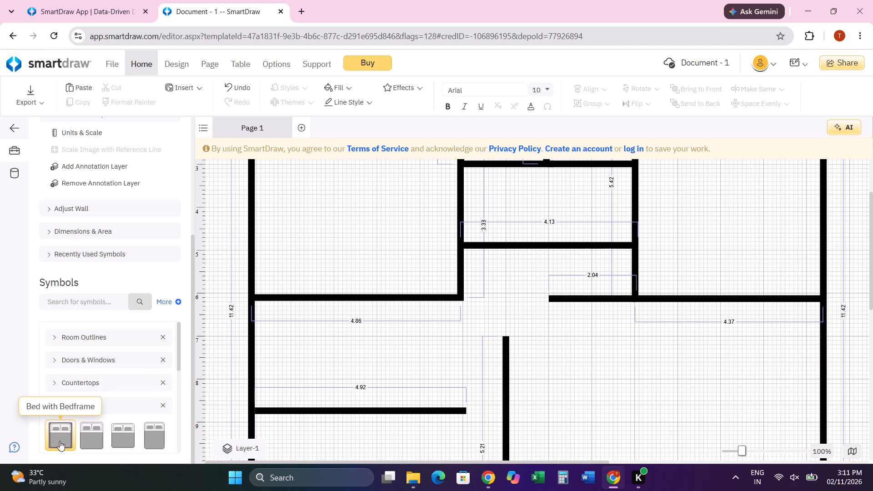
{"action": "left_click", "coordinate": [87, 435]}
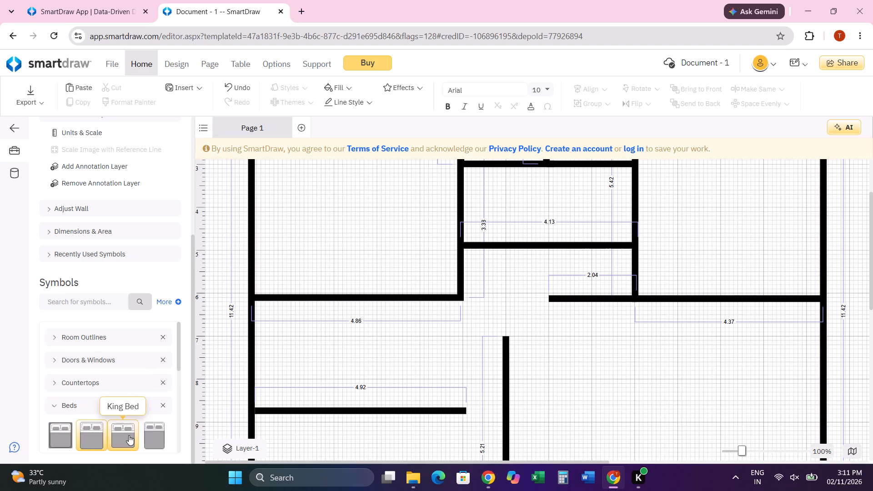
{"action": "left_click", "coordinate": [129, 435]}
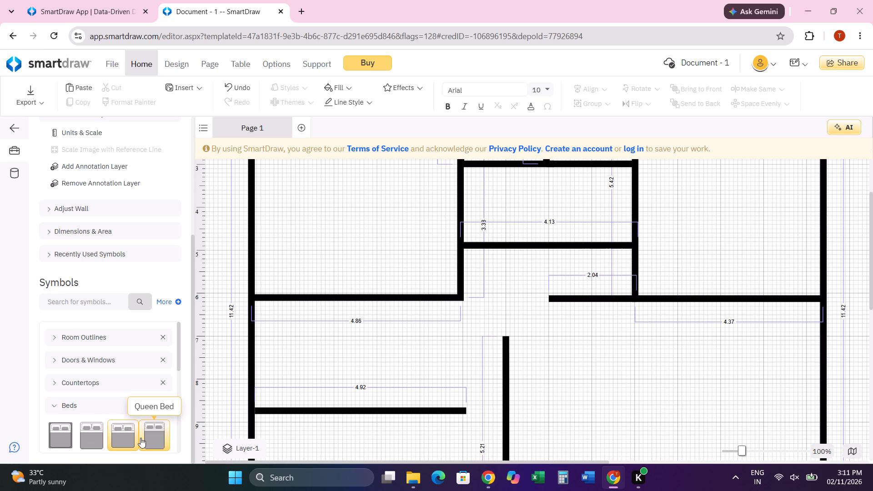
{"action": "left_click", "coordinate": [148, 437]}
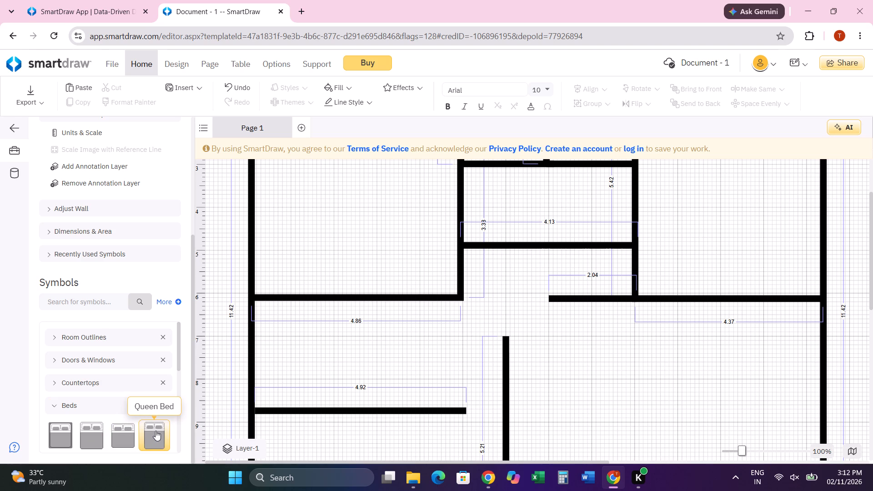
{"action": "scroll", "coordinate": [60, 431], "scroll_direction": "down", "scroll_amount": 1}
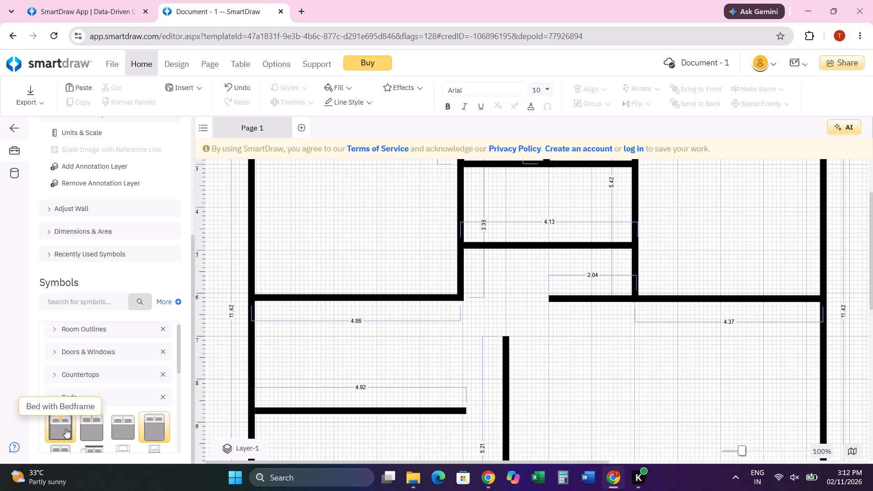
{"action": "scroll", "coordinate": [65, 428], "scroll_direction": "down", "scroll_amount": 1}
{"action": "left_click", "coordinate": [69, 349]}
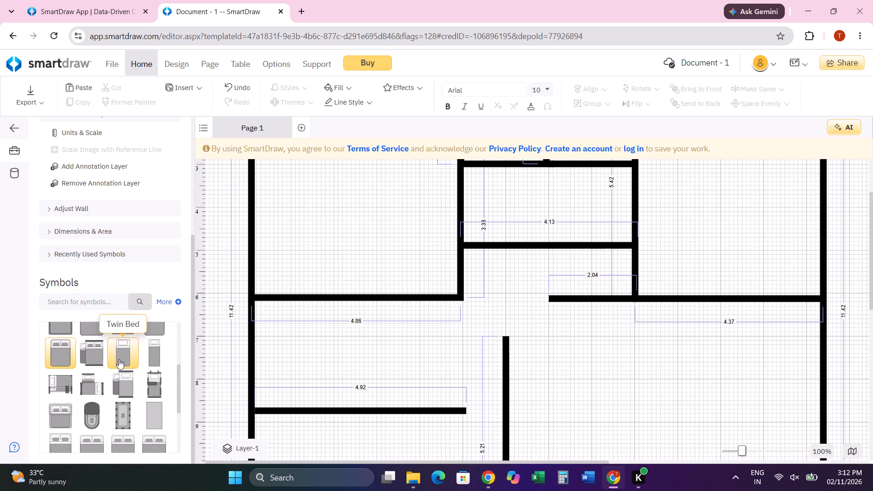
{"action": "scroll", "coordinate": [171, 356], "scroll_direction": "up", "scroll_amount": 1}
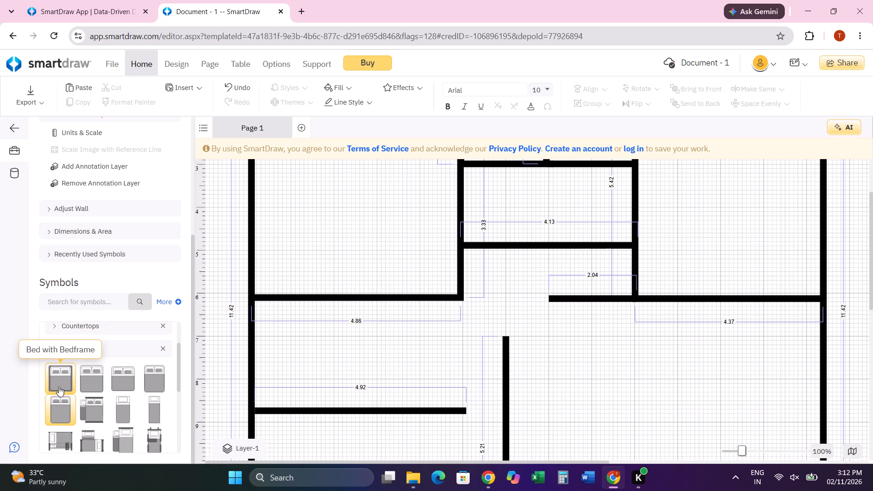
{"action": "scroll", "coordinate": [60, 400], "scroll_direction": "down", "scroll_amount": 1}
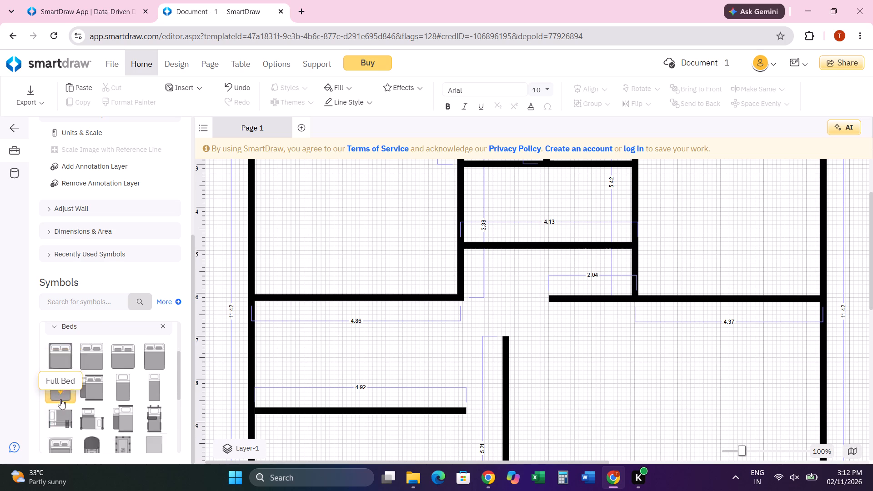
{"action": "scroll", "coordinate": [67, 376], "scroll_direction": "down", "scroll_amount": 1}
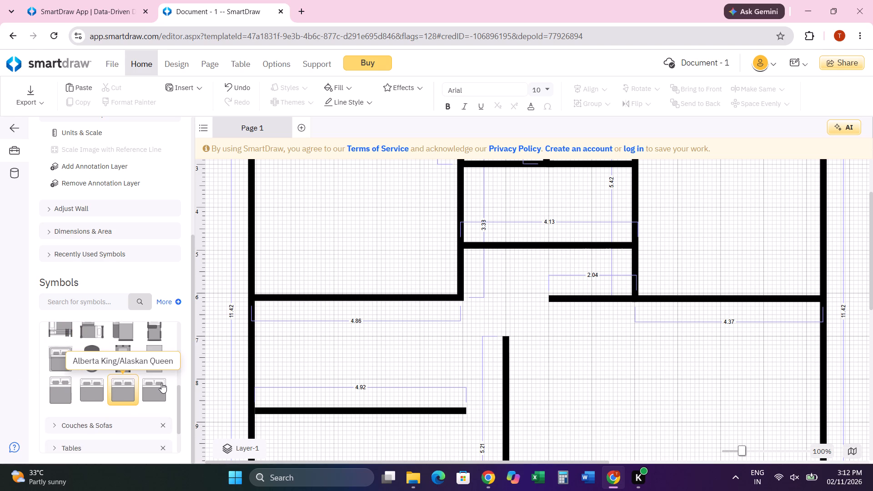
{"action": "scroll", "coordinate": [159, 383], "scroll_direction": "up", "scroll_amount": 1}
{"action": "scroll", "coordinate": [156, 342], "scroll_direction": "up", "scroll_amount": 1}
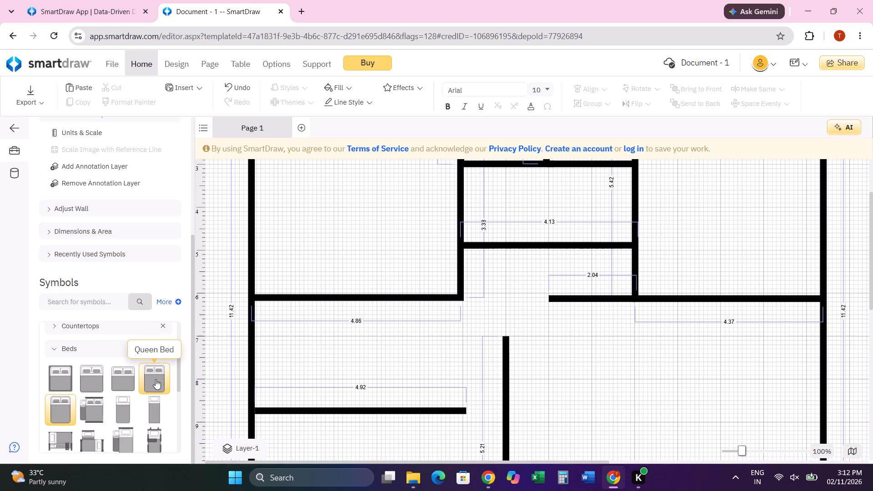
Place a Queen Bed in the upper-left room near its left wall, at about Left 1.47, Top 1.97.
{"action": "left_click", "coordinate": [156, 379]}
{"action": "scroll", "coordinate": [199, 383], "scroll_direction": "up", "scroll_amount": 1}
{"action": "scroll", "coordinate": [311, 273], "scroll_direction": "up", "scroll_amount": 2}
{"action": "left_click_drag", "start_coordinate": [155, 374], "coordinate": [285, 278]}
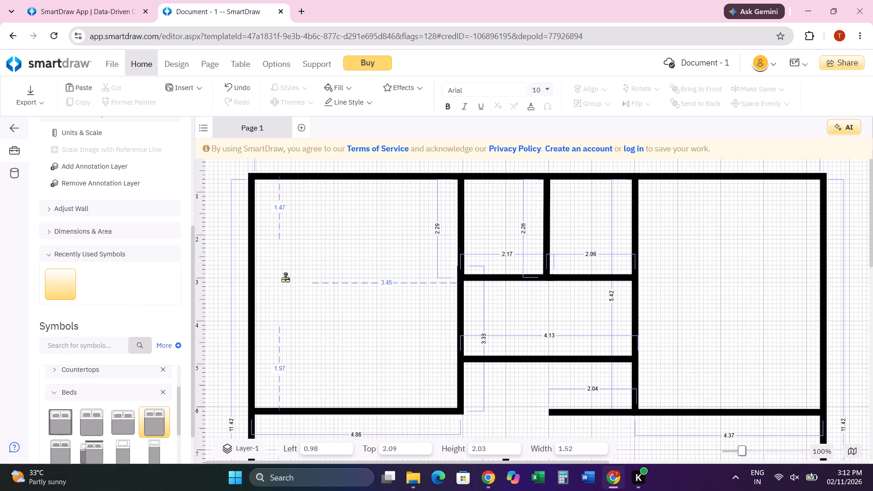
{"action": "left_click_drag", "start_coordinate": [285, 278], "coordinate": [310, 250]}
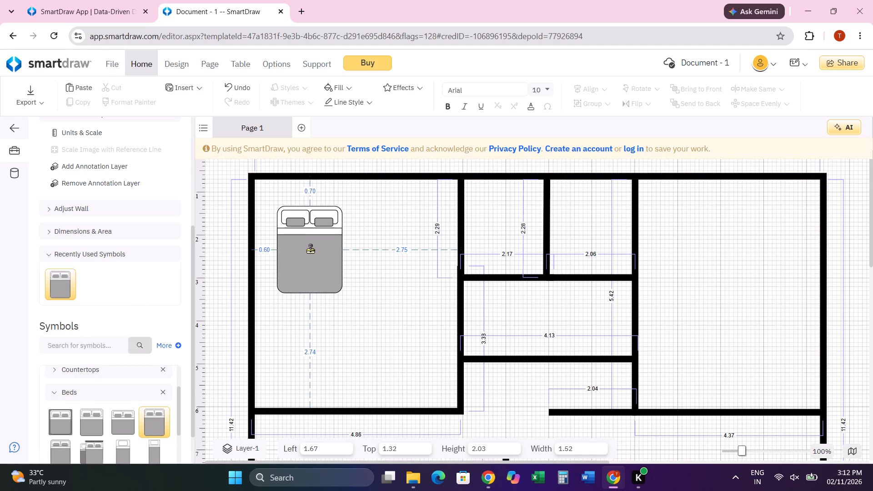
{"action": "left_click_drag", "start_coordinate": [310, 250], "coordinate": [311, 264]}
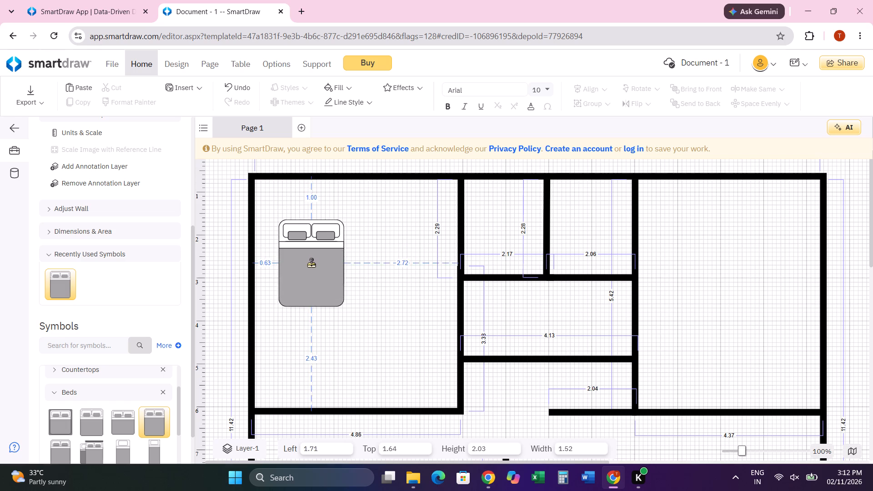
{"action": "left_click_drag", "start_coordinate": [311, 264], "coordinate": [301, 276]}
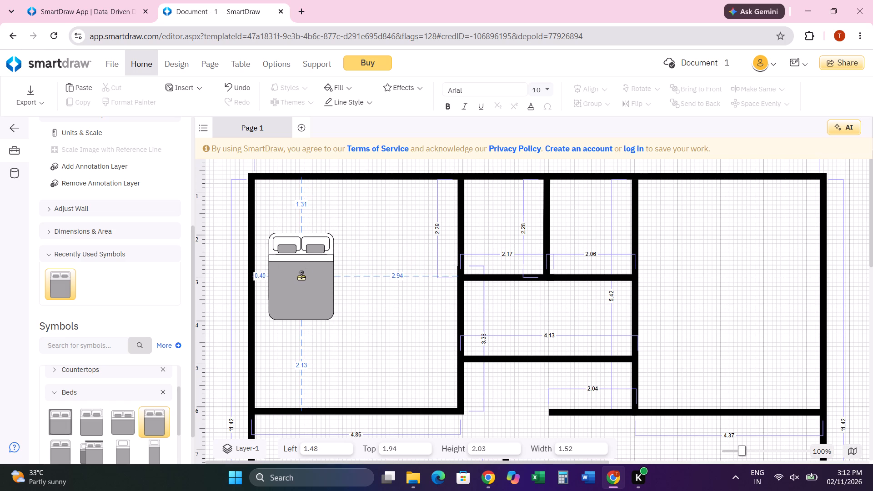
{"action": "left_click_drag", "start_coordinate": [301, 276], "coordinate": [301, 277]}
Place a second Queen Bed in the upper-right room near its right wall, at about Left 12.59, Top 1.97, level with the first bed.
{"action": "scroll", "coordinate": [219, 380], "scroll_direction": "down", "scroll_amount": 1}
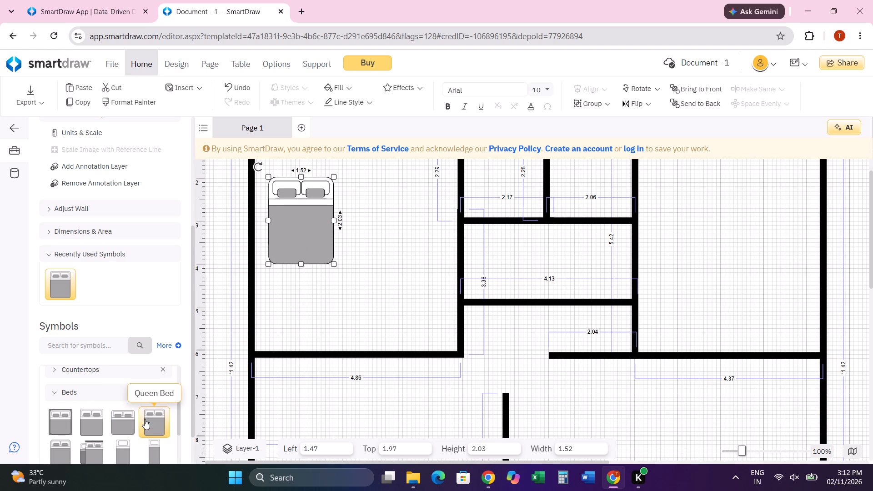
{"action": "scroll", "coordinate": [166, 414], "scroll_direction": "up", "scroll_amount": 1}
{"action": "scroll", "coordinate": [166, 420], "scroll_direction": "down", "scroll_amount": 1}
{"action": "left_click_drag", "start_coordinate": [156, 420], "coordinate": [613, 302]}
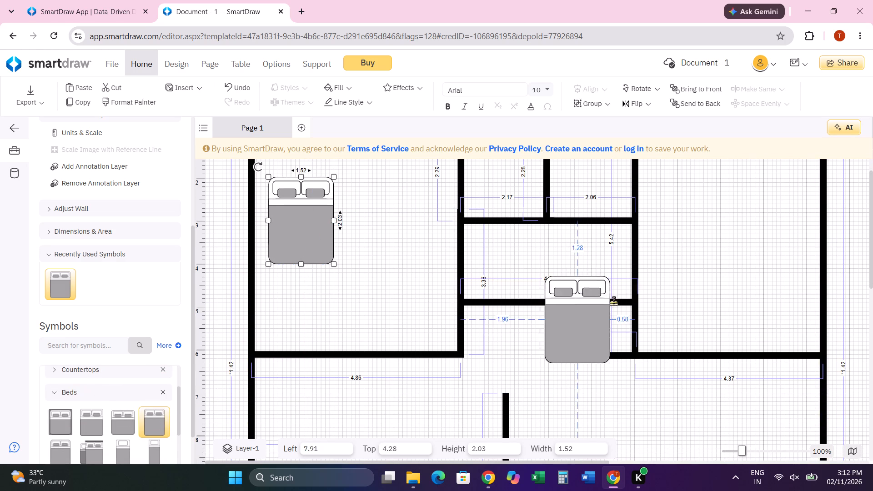
{"action": "left_click_drag", "start_coordinate": [613, 302], "coordinate": [727, 236]}
{"action": "scroll", "coordinate": [685, 331], "scroll_direction": "up", "scroll_amount": 3}
{"action": "left_click_drag", "start_coordinate": [727, 286], "coordinate": [735, 285]}
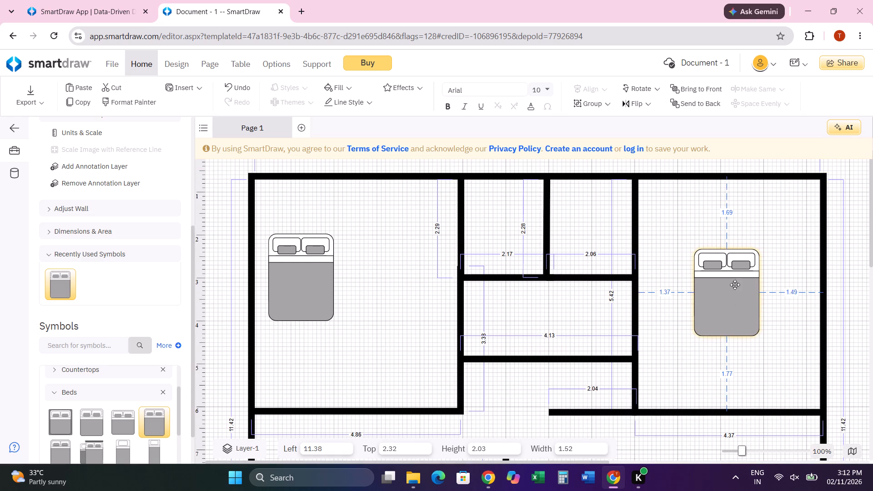
{"action": "left_click_drag", "start_coordinate": [735, 285], "coordinate": [762, 296]}
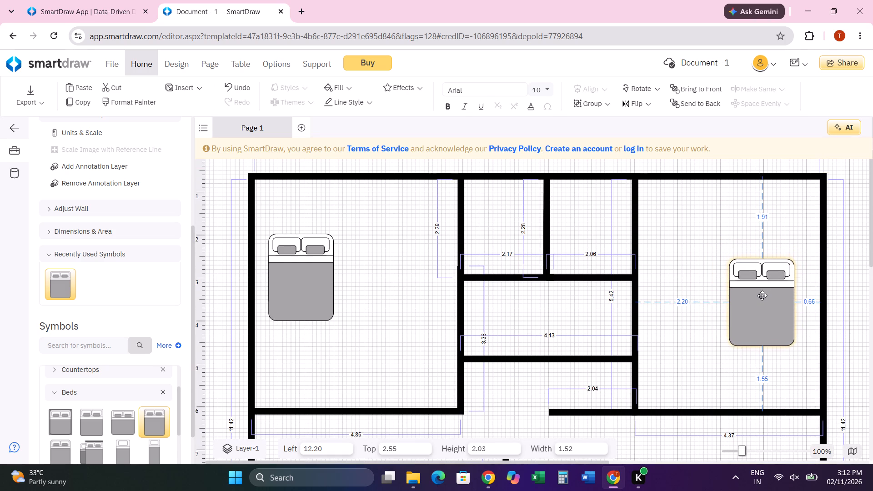
{"action": "left_click_drag", "start_coordinate": [762, 296], "coordinate": [763, 293]}
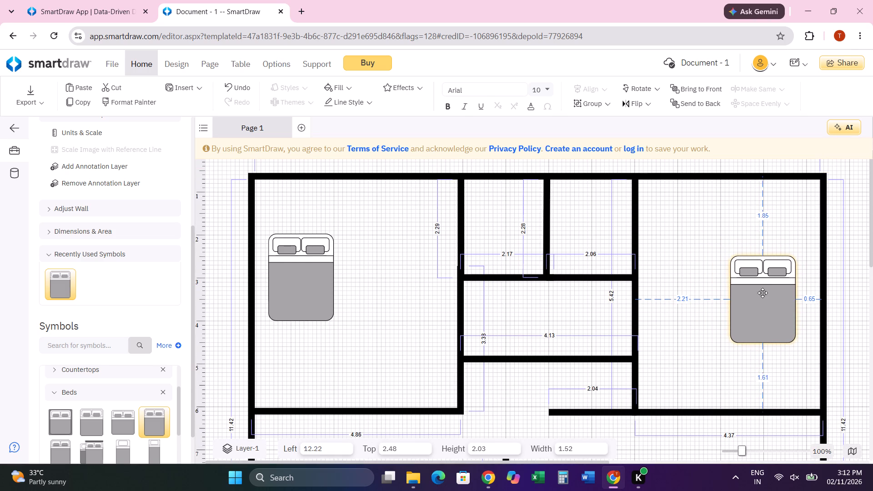
{"action": "left_click_drag", "start_coordinate": [763, 293], "coordinate": [754, 288]}
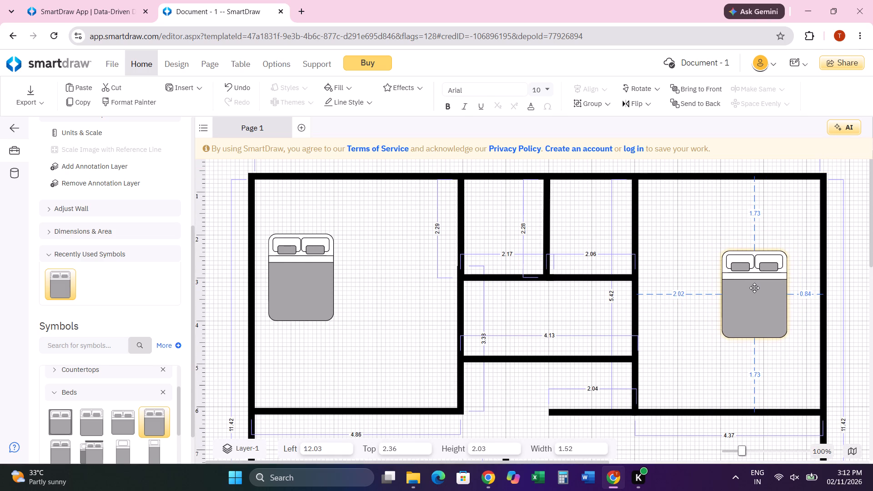
{"action": "left_click_drag", "start_coordinate": [754, 288], "coordinate": [690, 292]}
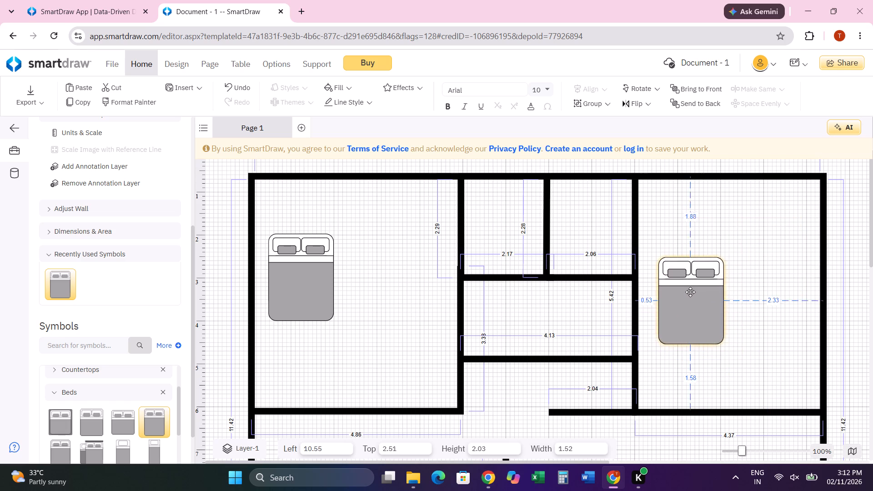
{"action": "left_click_drag", "start_coordinate": [690, 292], "coordinate": [686, 277]}
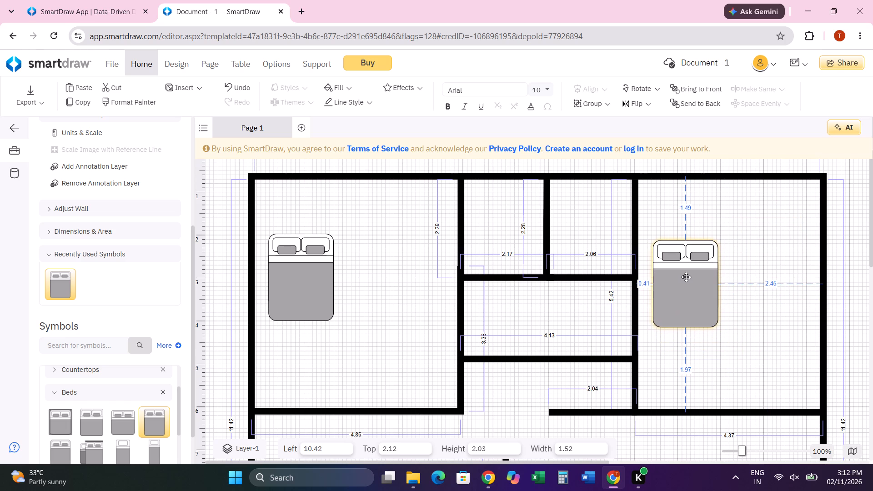
{"action": "left_click_drag", "start_coordinate": [686, 277], "coordinate": [781, 274]}
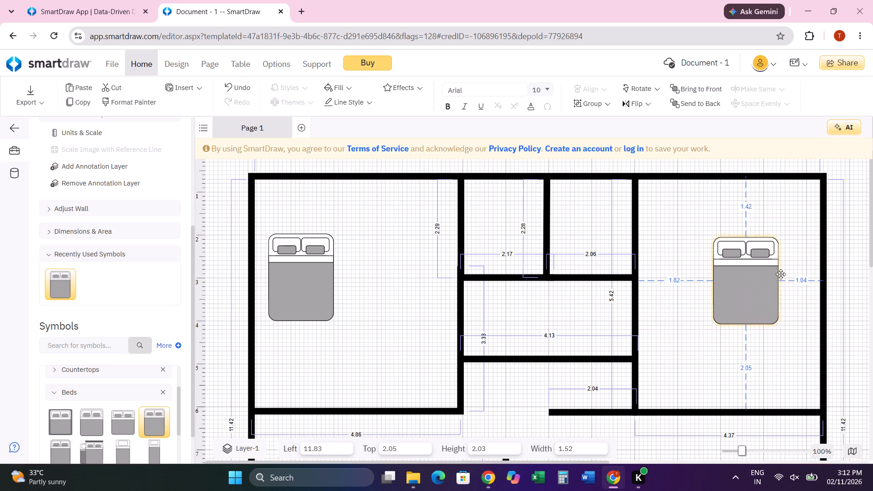
{"action": "left_click_drag", "start_coordinate": [781, 274], "coordinate": [779, 271]}
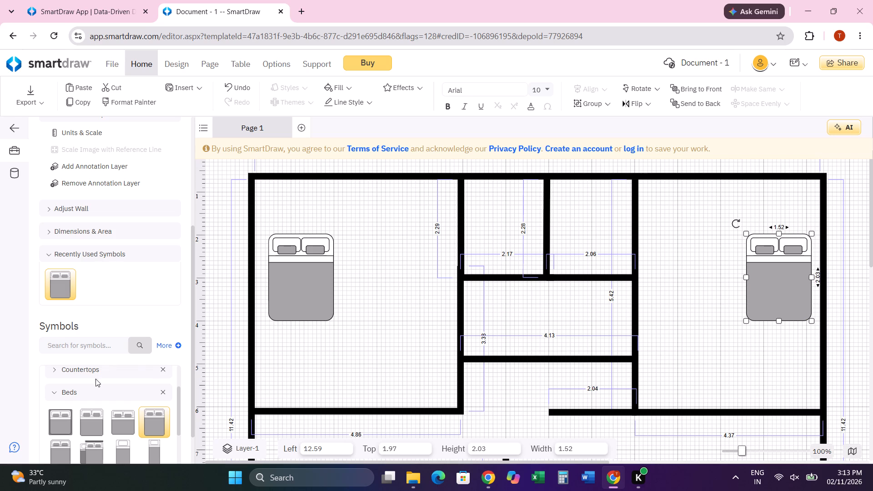
Collapse the Beds symbol category and look over the remaining furniture and fixture categories.
{"action": "left_click", "coordinate": [79, 391]}
{"action": "left_click", "coordinate": [61, 391]}
{"action": "left_click", "coordinate": [50, 394]}
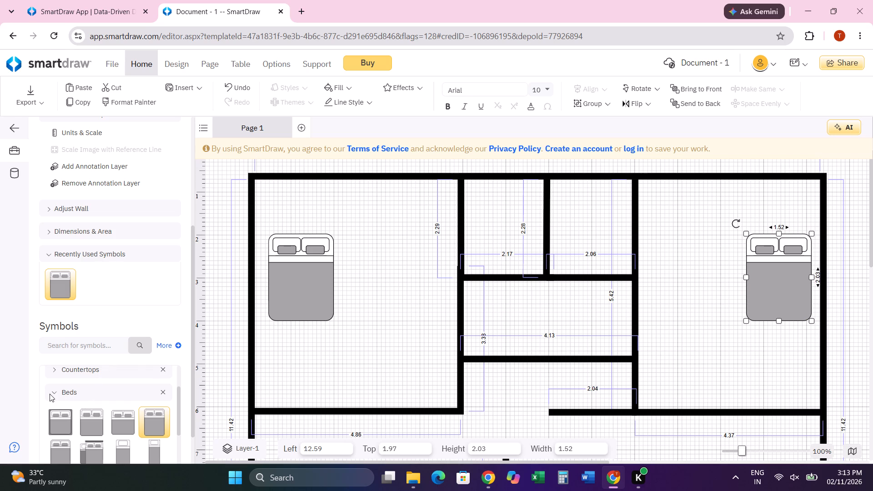
{"action": "left_click", "coordinate": [55, 394]}
{"action": "scroll", "coordinate": [75, 394], "scroll_direction": "down", "scroll_amount": 1}
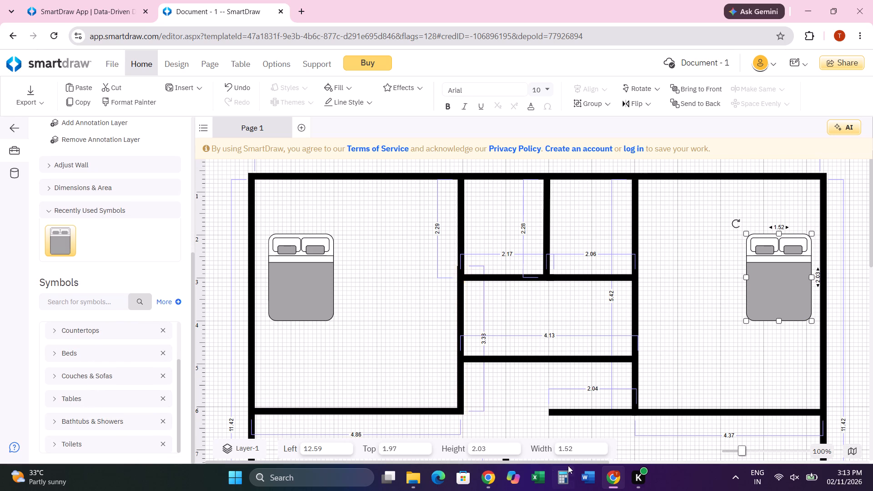
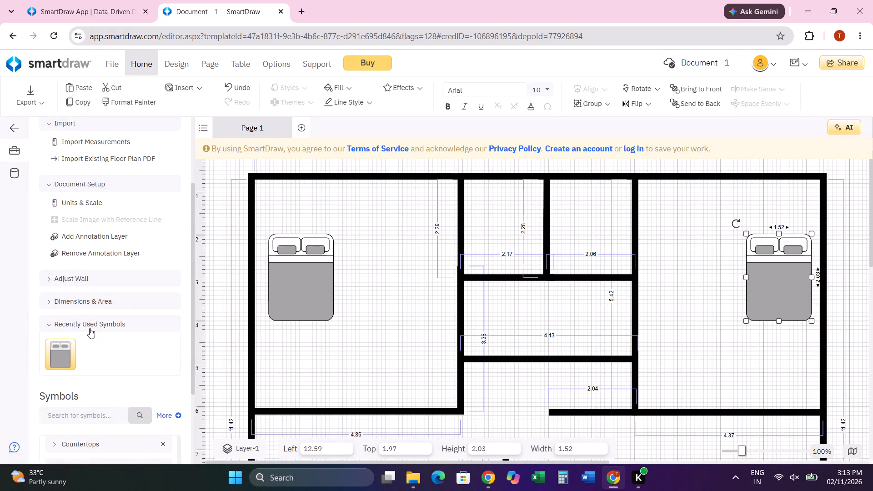
Open the Couches & Sofas symbol category and look through its sofas, arm chairs, recliners and sectional sofas.
{"action": "left_click", "coordinate": [97, 299]}
{"action": "left_click", "coordinate": [97, 299]}
{"action": "scroll", "coordinate": [97, 299], "scroll_direction": "down", "scroll_amount": 1}
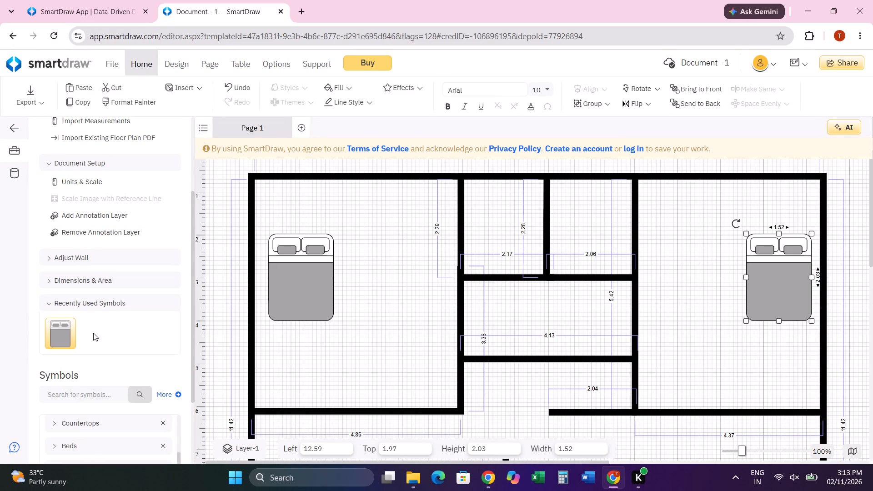
{"action": "scroll", "coordinate": [93, 333], "scroll_direction": "down", "scroll_amount": 2}
{"action": "scroll", "coordinate": [84, 369], "scroll_direction": "down", "scroll_amount": 1}
{"action": "left_click", "coordinate": [86, 378]}
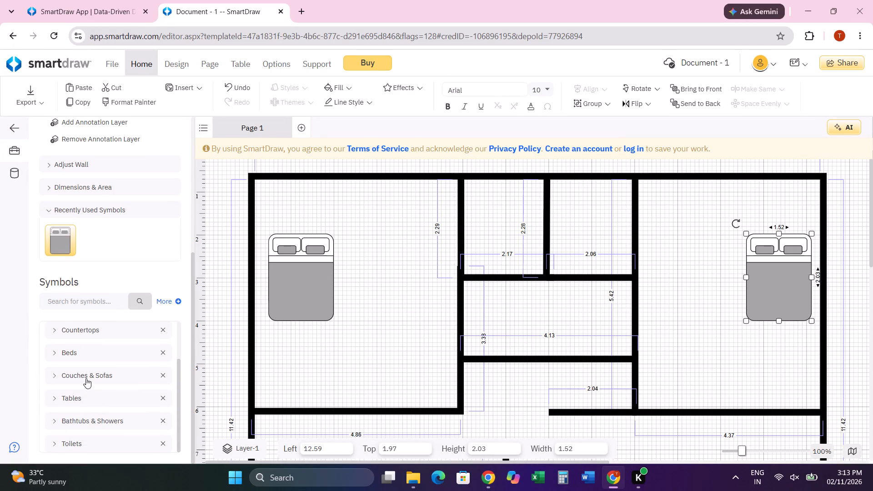
{"action": "scroll", "coordinate": [86, 378], "scroll_direction": "down", "scroll_amount": 1}
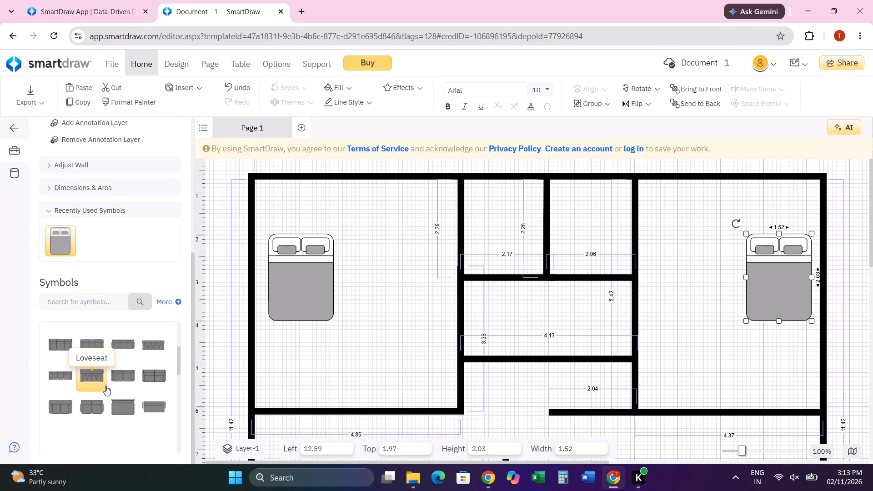
{"action": "scroll", "coordinate": [176, 378], "scroll_direction": "down", "scroll_amount": 1}
{"action": "scroll", "coordinate": [771, 402], "scroll_direction": "down", "scroll_amount": 1}
{"action": "scroll", "coordinate": [733, 357], "scroll_direction": "down", "scroll_amount": 2}
{"action": "scroll", "coordinate": [395, 382], "scroll_direction": "down", "scroll_amount": 1}
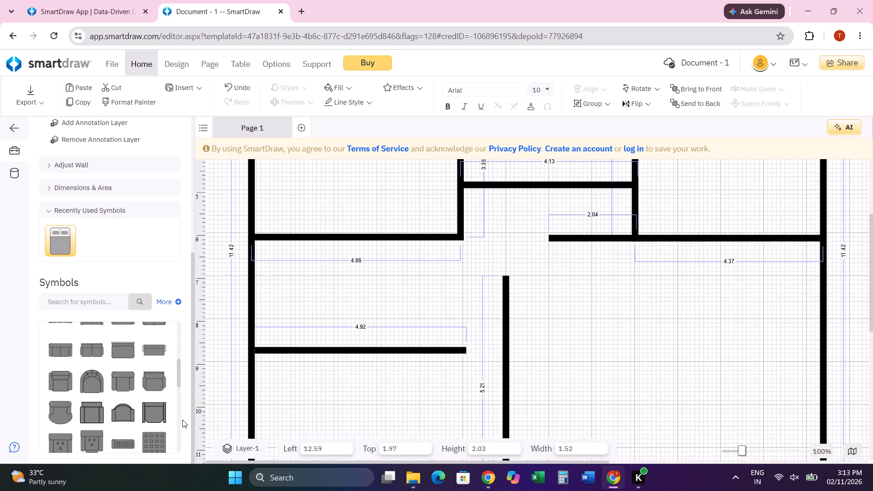
{"action": "scroll", "coordinate": [66, 442], "scroll_direction": "down", "scroll_amount": 2}
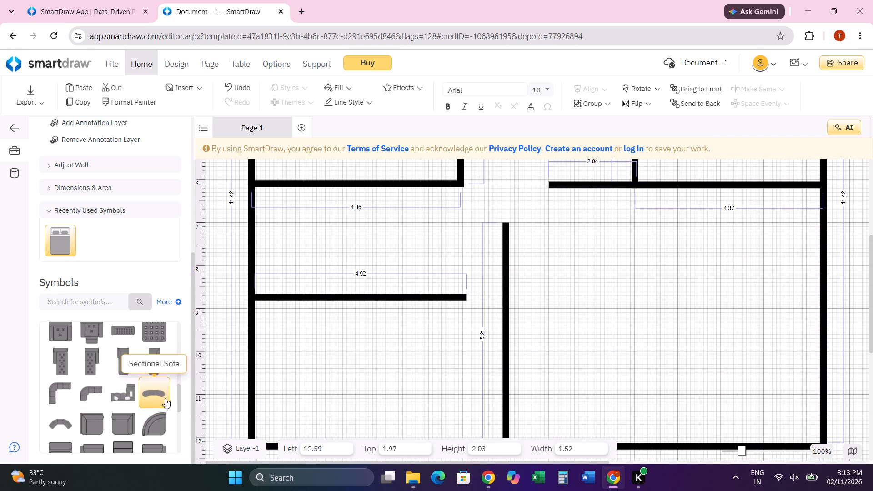
{"action": "scroll", "coordinate": [162, 405], "scroll_direction": "down", "scroll_amount": 2}
{"action": "scroll", "coordinate": [80, 409], "scroll_direction": "up", "scroll_amount": 1}
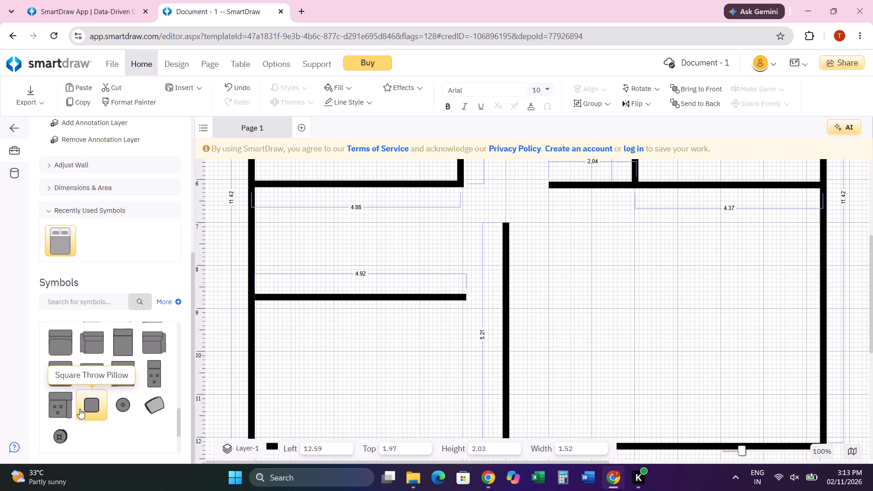
{"action": "scroll", "coordinate": [80, 409], "scroll_direction": "up", "scroll_amount": 4}
{"action": "scroll", "coordinate": [138, 363], "scroll_direction": "down", "scroll_amount": 1}
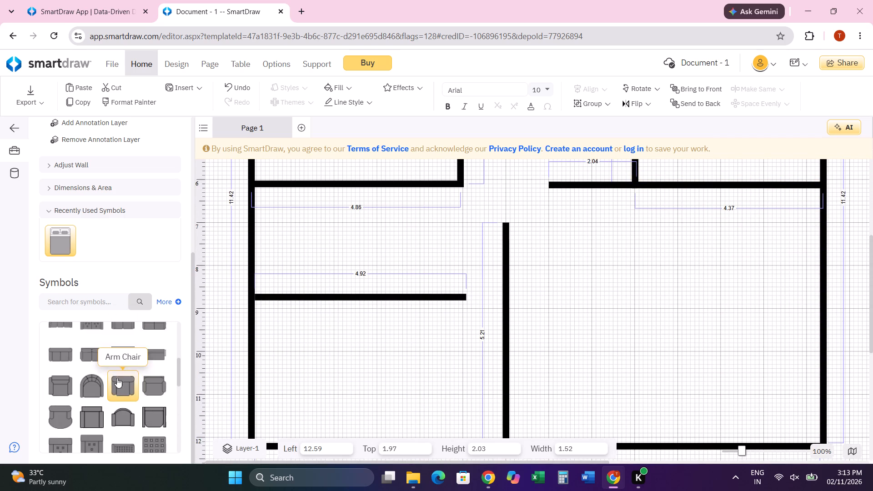
{"action": "scroll", "coordinate": [71, 401], "scroll_direction": "down", "scroll_amount": 1}
{"action": "scroll", "coordinate": [589, 351], "scroll_direction": "down", "scroll_amount": 2}
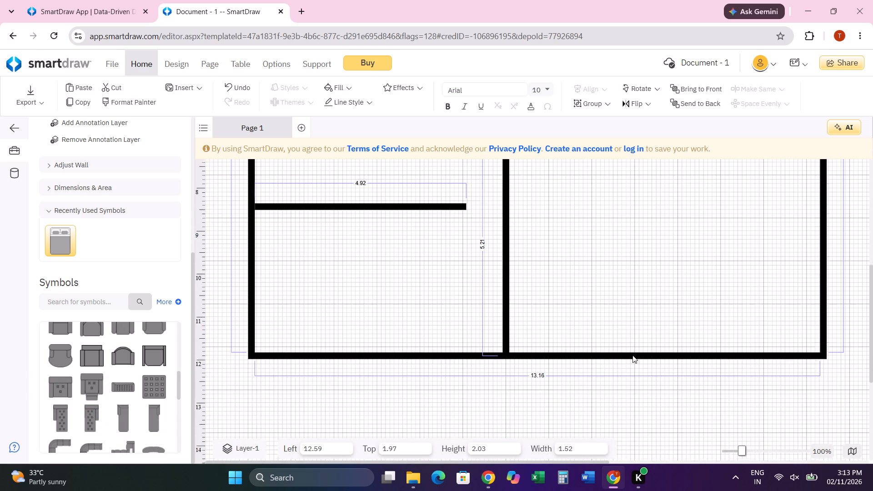
{"action": "scroll", "coordinate": [505, 360], "scroll_direction": "up", "scroll_amount": 1}
{"action": "scroll", "coordinate": [103, 376], "scroll_direction": "down", "scroll_amount": 1}
{"action": "scroll", "coordinate": [80, 387], "scroll_direction": "up", "scroll_amount": 1}
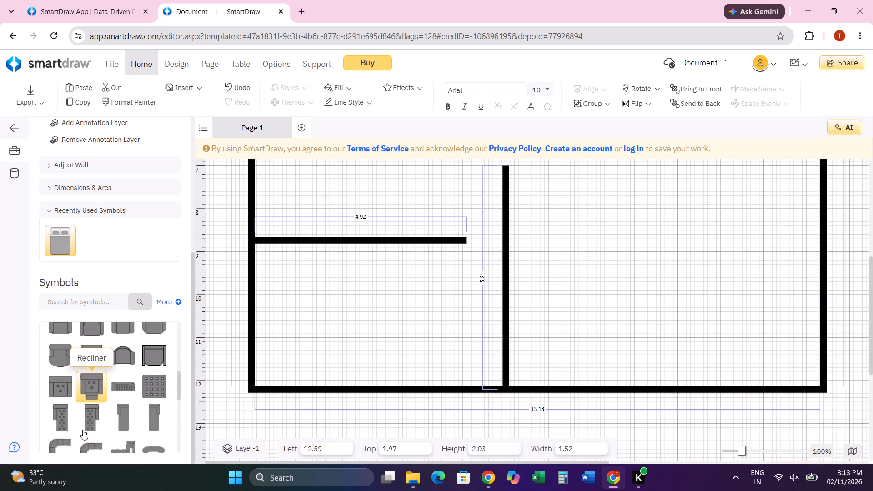
{"action": "scroll", "coordinate": [117, 431], "scroll_direction": "down", "scroll_amount": 1}
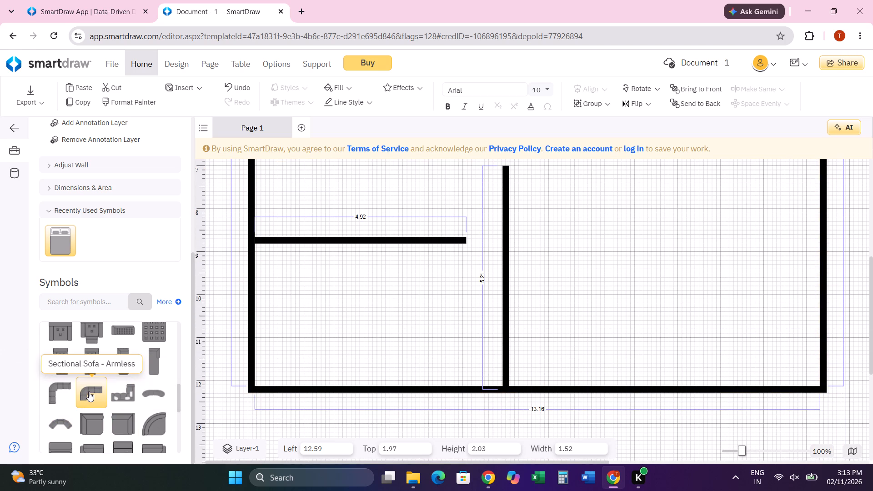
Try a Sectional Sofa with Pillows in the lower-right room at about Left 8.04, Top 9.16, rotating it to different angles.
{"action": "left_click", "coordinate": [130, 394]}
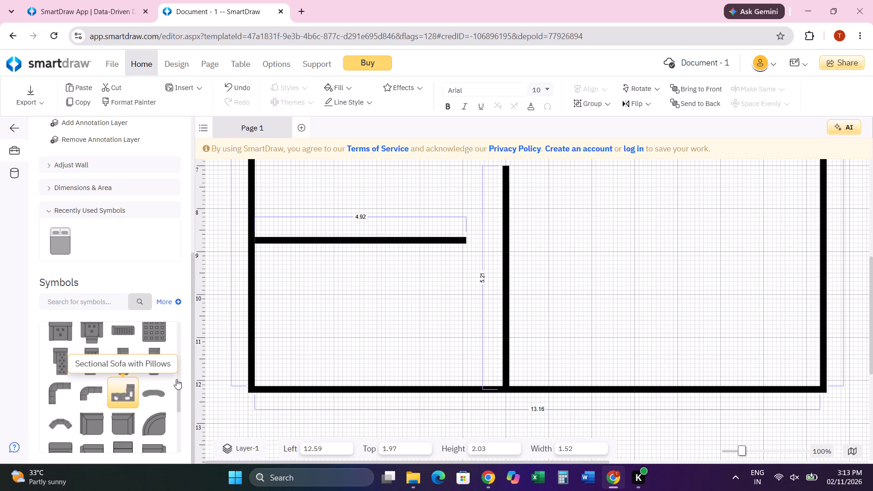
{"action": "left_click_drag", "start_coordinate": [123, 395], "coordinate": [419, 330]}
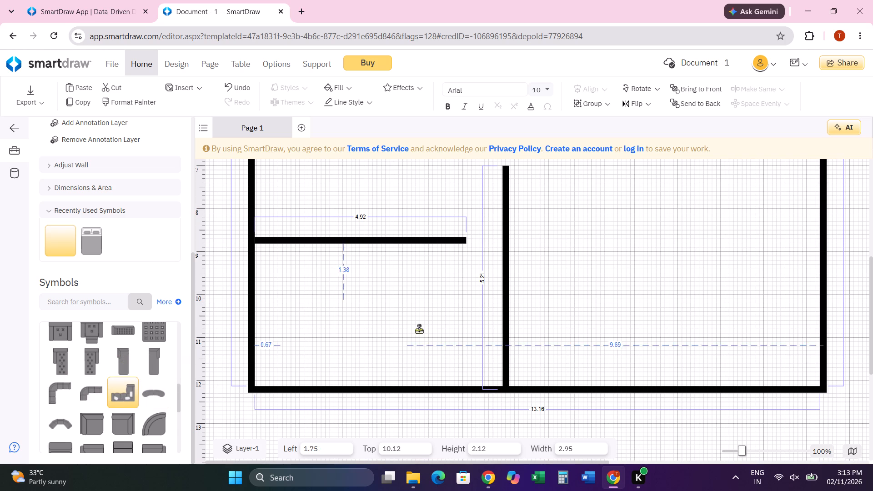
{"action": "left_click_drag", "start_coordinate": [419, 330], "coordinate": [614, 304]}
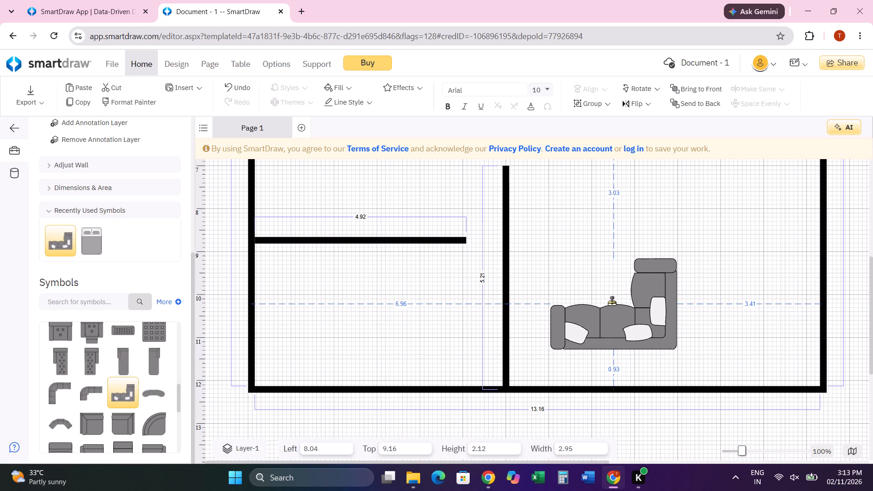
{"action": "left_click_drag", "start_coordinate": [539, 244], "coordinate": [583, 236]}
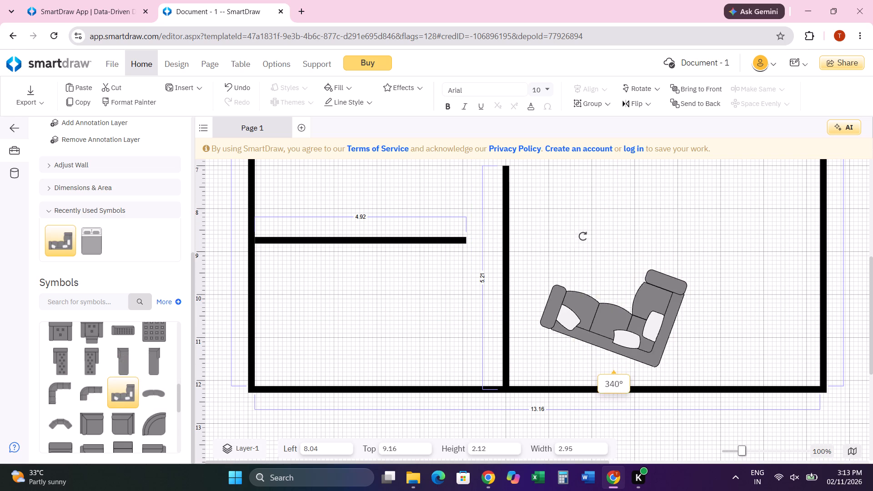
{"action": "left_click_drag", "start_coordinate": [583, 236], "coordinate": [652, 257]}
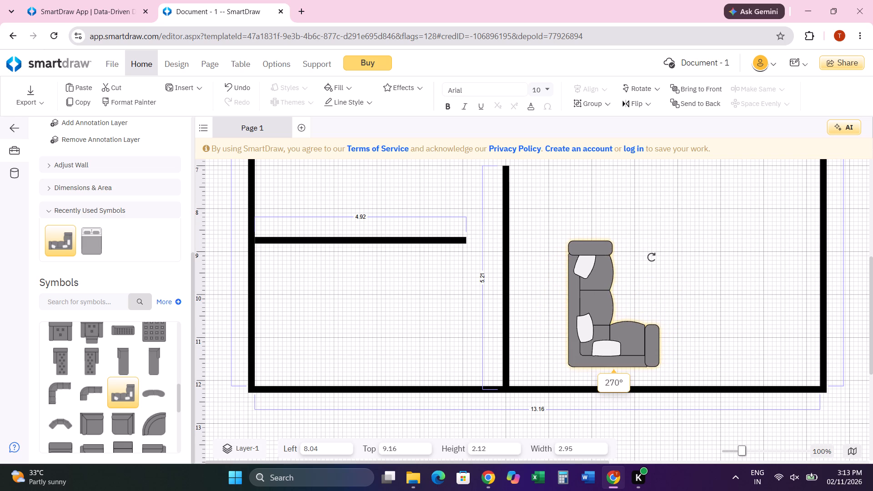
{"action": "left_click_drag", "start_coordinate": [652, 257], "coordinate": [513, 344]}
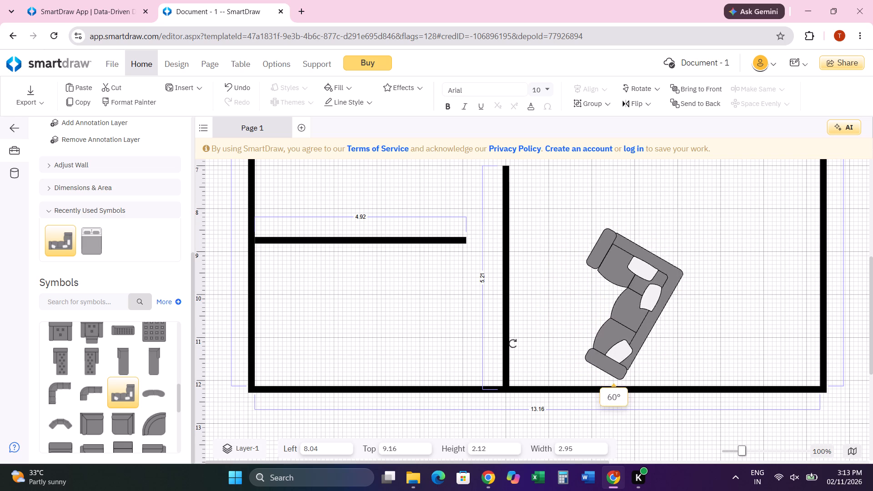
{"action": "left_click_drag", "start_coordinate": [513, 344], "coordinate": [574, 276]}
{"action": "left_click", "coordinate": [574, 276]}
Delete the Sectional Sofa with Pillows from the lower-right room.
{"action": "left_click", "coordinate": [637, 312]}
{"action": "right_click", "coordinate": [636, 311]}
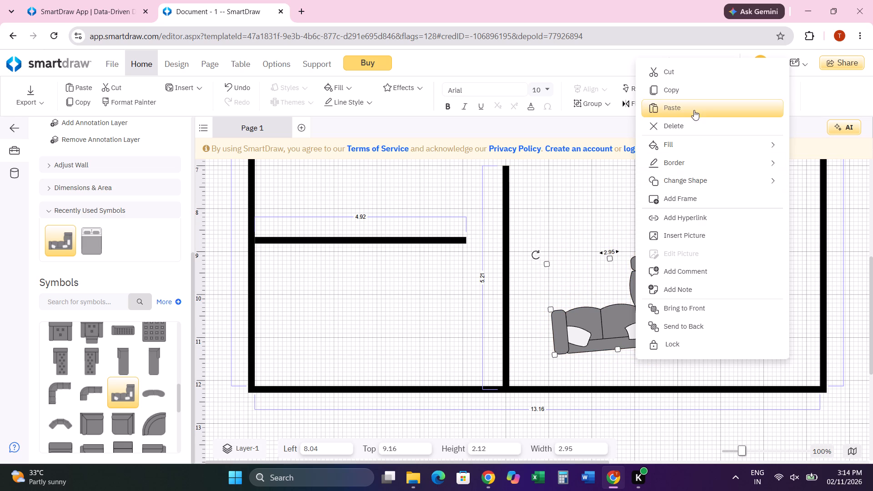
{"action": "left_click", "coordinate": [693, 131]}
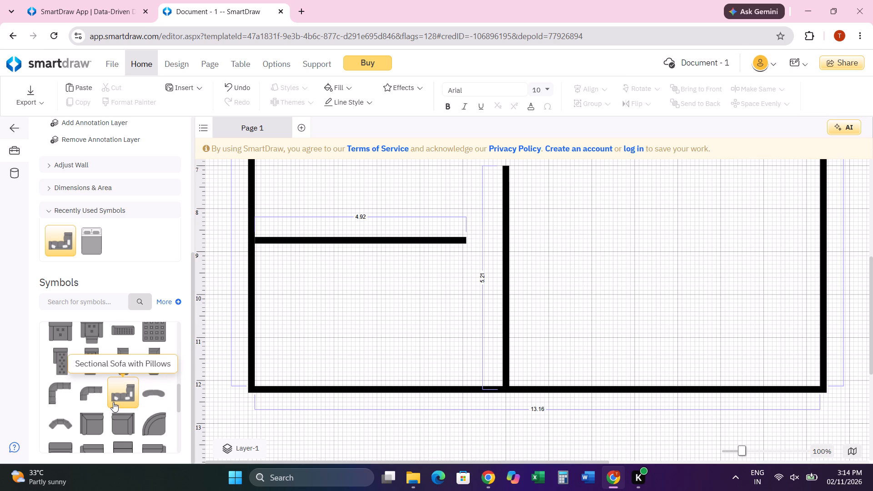
Look through the Couches & Sofas symbols again for a different sectional sofa for the lower-right room.
{"action": "scroll", "coordinate": [80, 416], "scroll_direction": "down", "scroll_amount": 2}
{"action": "scroll", "coordinate": [97, 416], "scroll_direction": "up", "scroll_amount": 1}
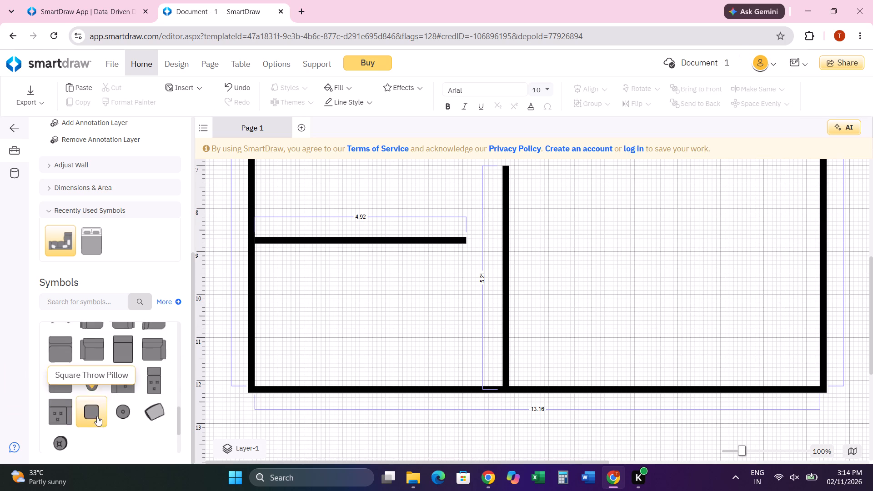
{"action": "scroll", "coordinate": [97, 416], "scroll_direction": "up", "scroll_amount": 2}
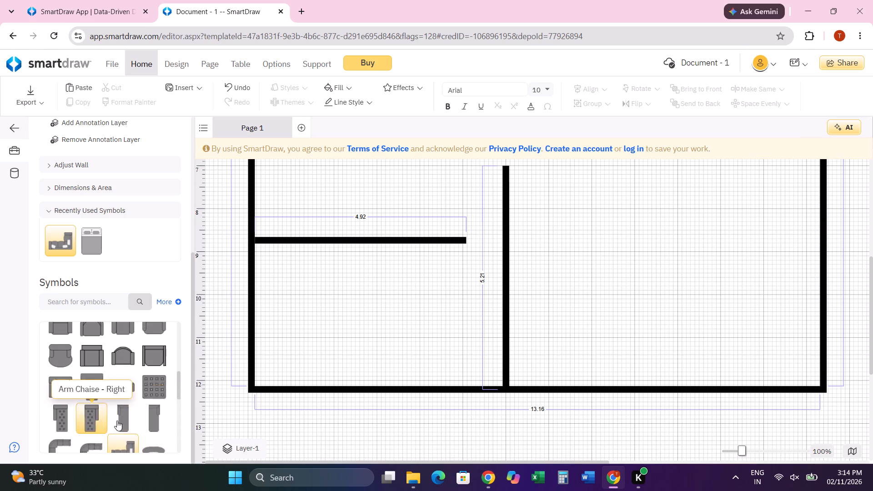
{"action": "scroll", "coordinate": [131, 437], "scroll_direction": "down", "scroll_amount": 1}
{"action": "scroll", "coordinate": [138, 426], "scroll_direction": "up", "scroll_amount": 4}
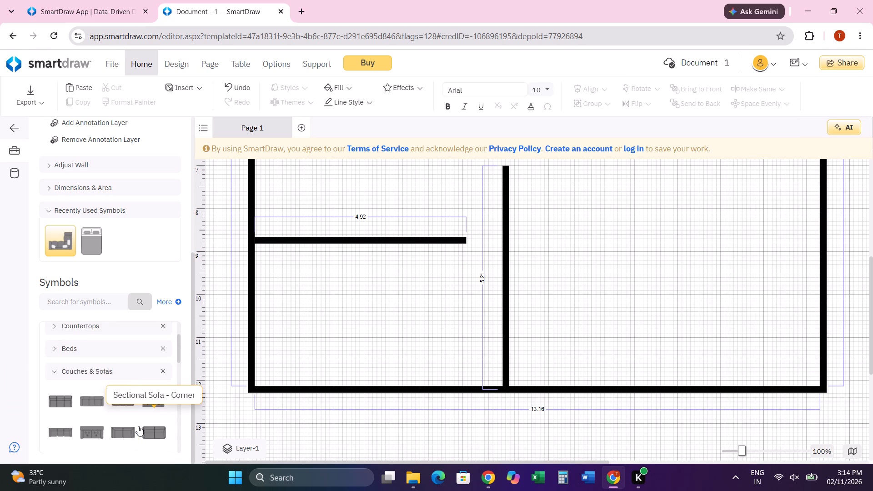
{"action": "scroll", "coordinate": [138, 426], "scroll_direction": "down", "scroll_amount": 1}
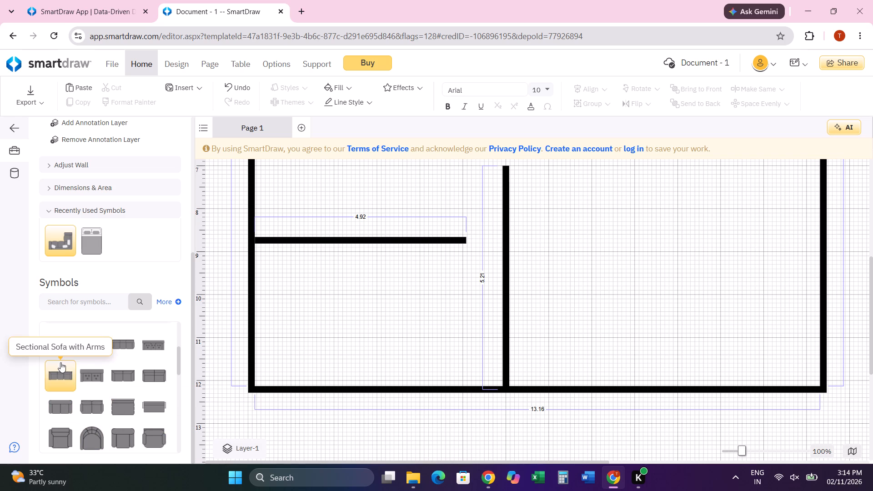
{"action": "scroll", "coordinate": [116, 366], "scroll_direction": "down", "scroll_amount": 2}
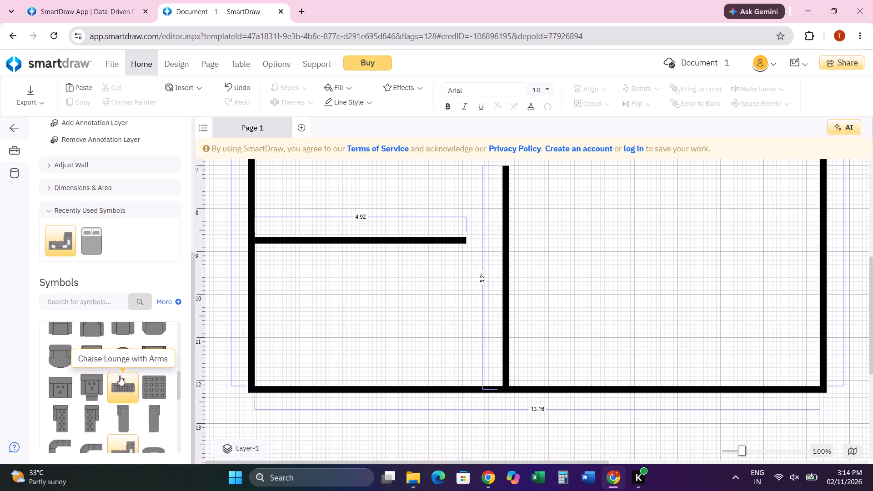
{"action": "scroll", "coordinate": [120, 376], "scroll_direction": "down", "scroll_amount": 1}
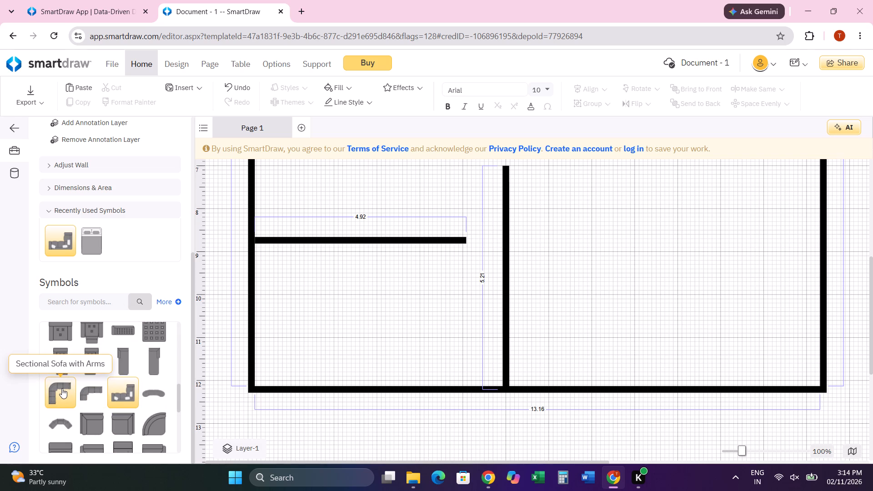
Place the L-shaped Sectional Sofa with Arms in the lower-right room at about Left 7.81, Top 8.31, and rotate it to 90°.
{"action": "left_click", "coordinate": [52, 390]}
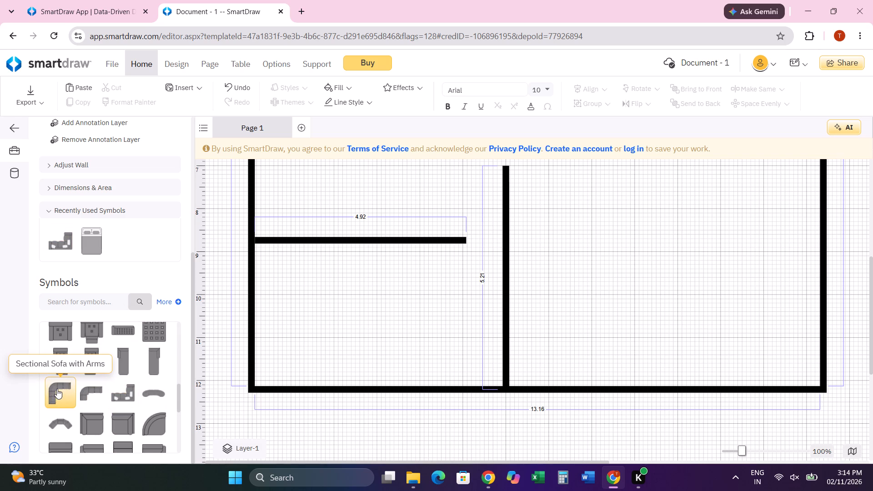
{"action": "left_click_drag", "start_coordinate": [54, 390], "coordinate": [603, 282]}
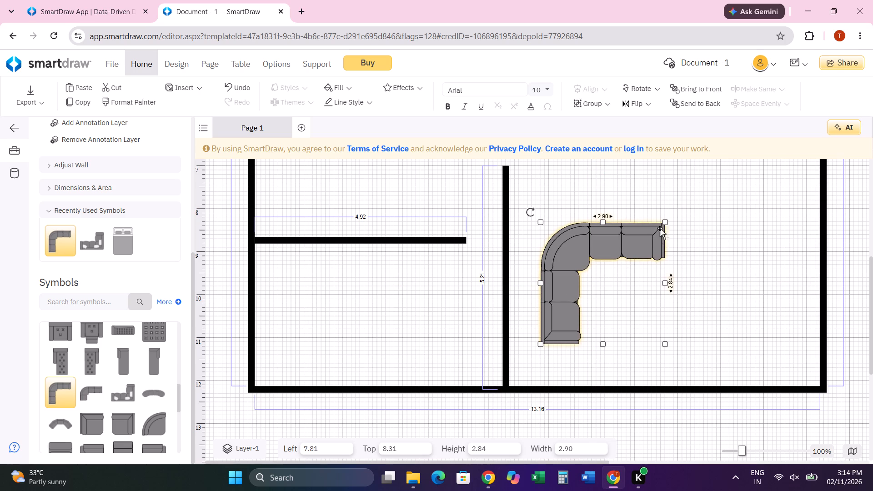
{"action": "left_click_drag", "start_coordinate": [531, 212], "coordinate": [567, 324]}
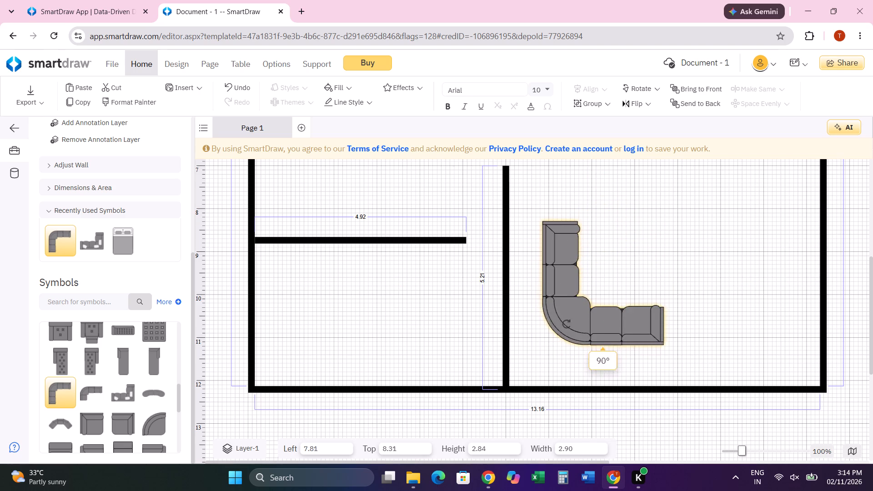
{"action": "left_click_drag", "start_coordinate": [567, 324], "coordinate": [563, 317]}
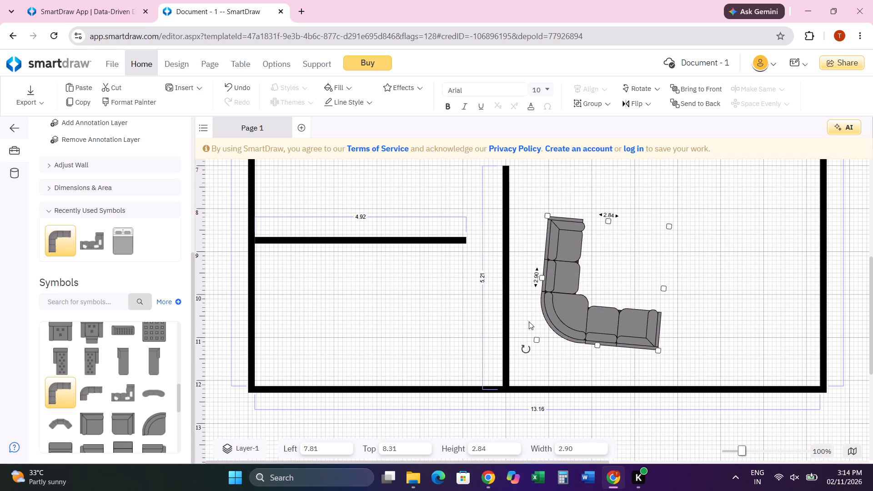
{"action": "left_click_drag", "start_coordinate": [523, 349], "coordinate": [528, 356]}
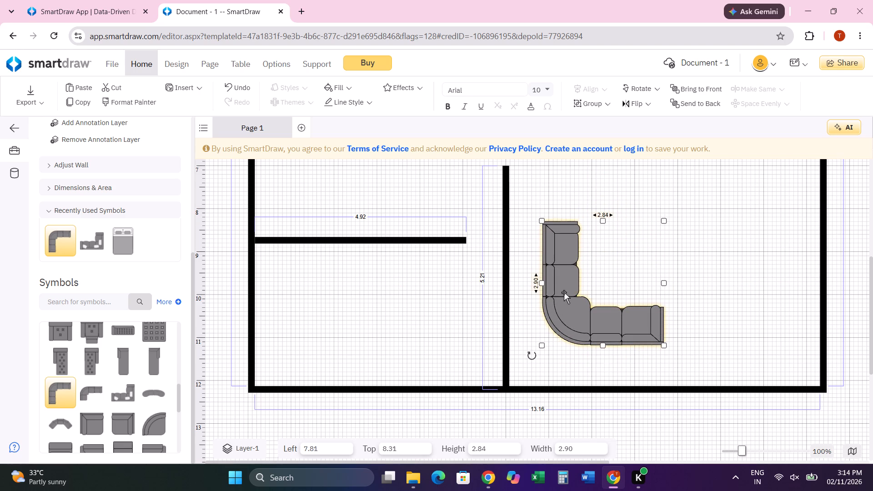
Move the sectional sofa into the lower-left corner of the lower-right room, at about Left 7.52, Top 9.04.
{"action": "left_click_drag", "start_coordinate": [564, 292], "coordinate": [551, 326]}
{"action": "left_click", "coordinate": [551, 322]}
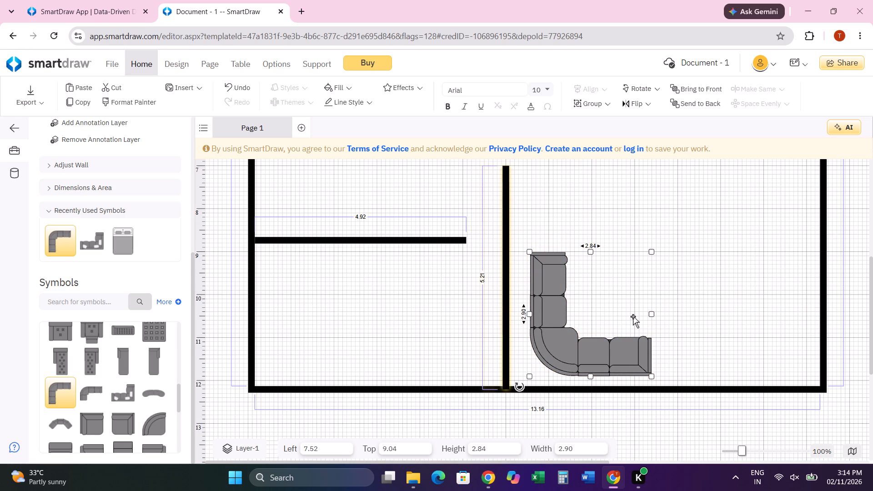
{"action": "scroll", "coordinate": [637, 312], "scroll_direction": "up", "scroll_amount": 3}
{"action": "scroll", "coordinate": [637, 312], "scroll_direction": "down", "scroll_amount": 3}
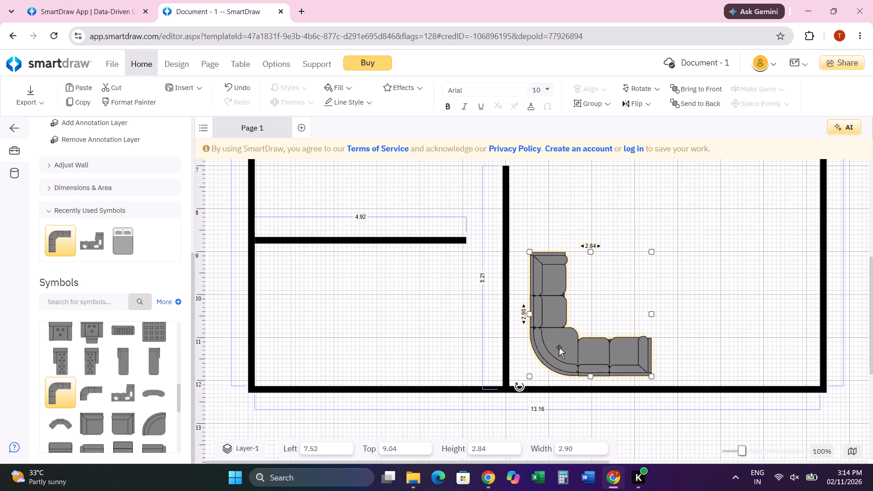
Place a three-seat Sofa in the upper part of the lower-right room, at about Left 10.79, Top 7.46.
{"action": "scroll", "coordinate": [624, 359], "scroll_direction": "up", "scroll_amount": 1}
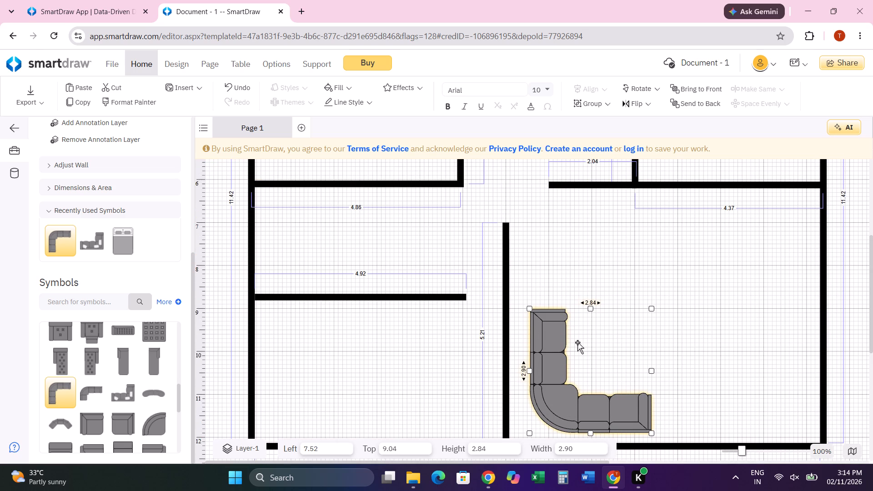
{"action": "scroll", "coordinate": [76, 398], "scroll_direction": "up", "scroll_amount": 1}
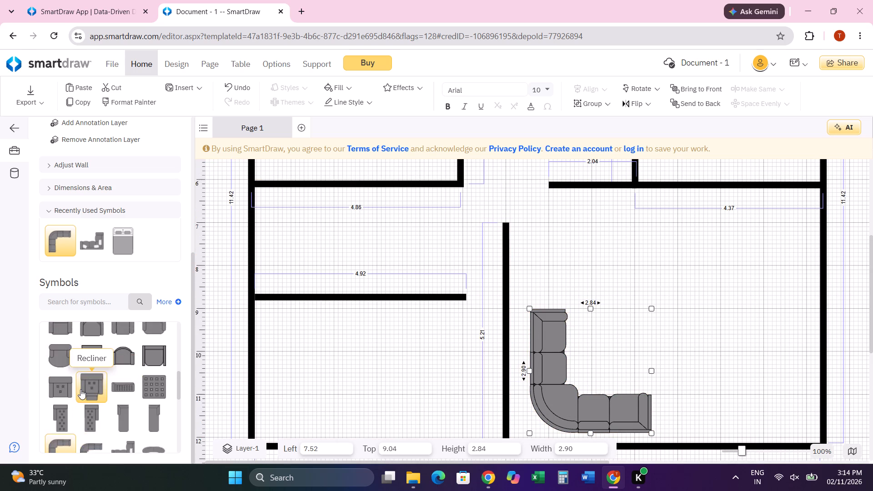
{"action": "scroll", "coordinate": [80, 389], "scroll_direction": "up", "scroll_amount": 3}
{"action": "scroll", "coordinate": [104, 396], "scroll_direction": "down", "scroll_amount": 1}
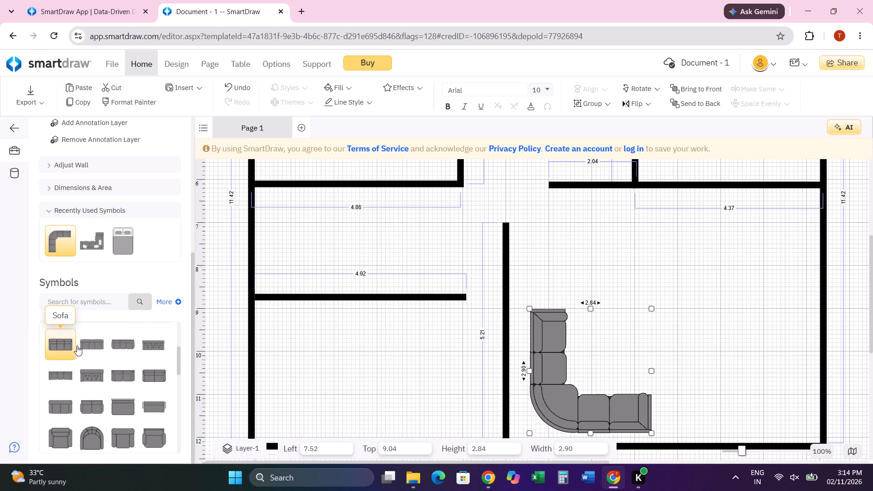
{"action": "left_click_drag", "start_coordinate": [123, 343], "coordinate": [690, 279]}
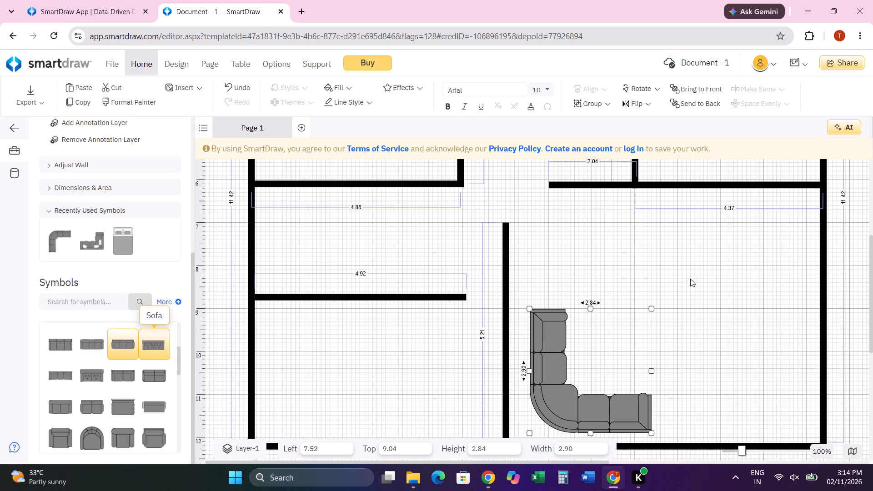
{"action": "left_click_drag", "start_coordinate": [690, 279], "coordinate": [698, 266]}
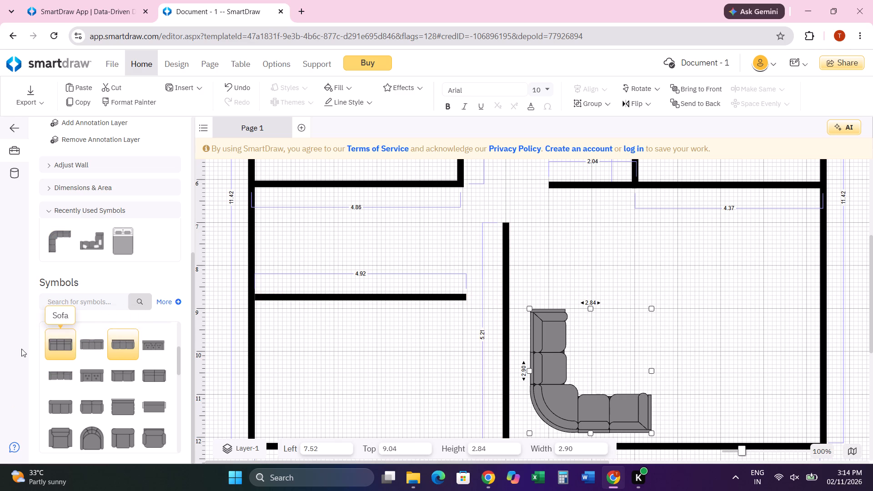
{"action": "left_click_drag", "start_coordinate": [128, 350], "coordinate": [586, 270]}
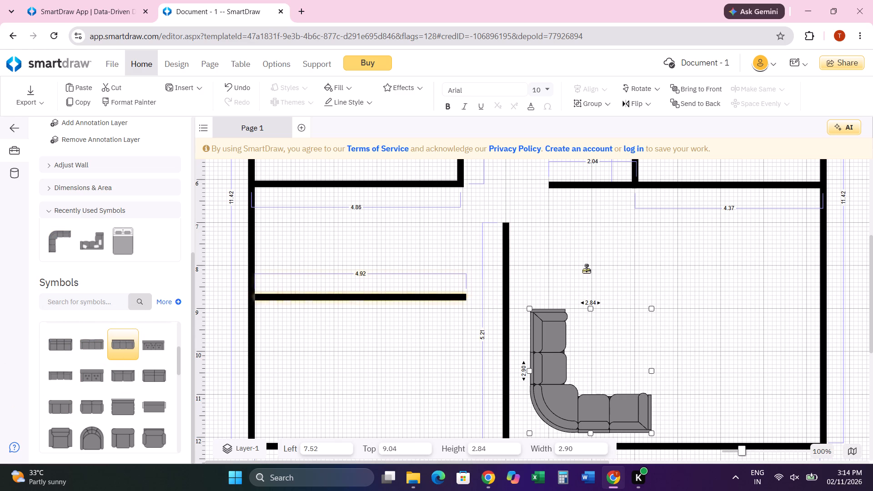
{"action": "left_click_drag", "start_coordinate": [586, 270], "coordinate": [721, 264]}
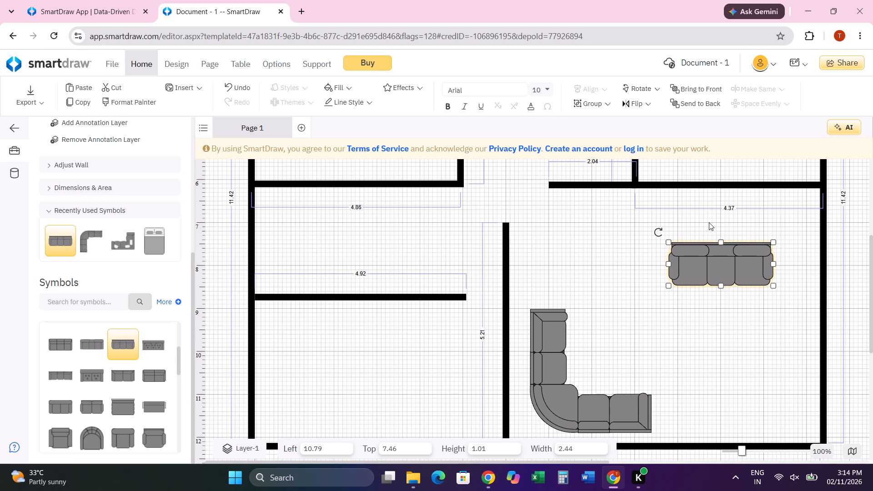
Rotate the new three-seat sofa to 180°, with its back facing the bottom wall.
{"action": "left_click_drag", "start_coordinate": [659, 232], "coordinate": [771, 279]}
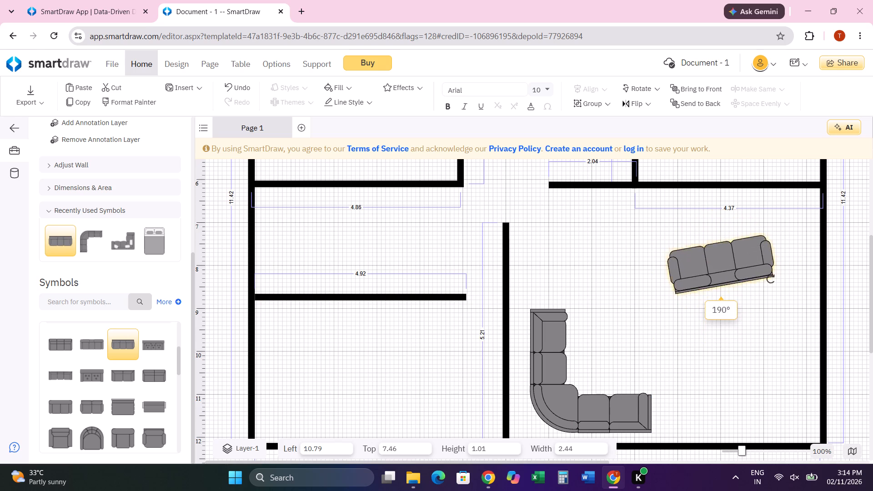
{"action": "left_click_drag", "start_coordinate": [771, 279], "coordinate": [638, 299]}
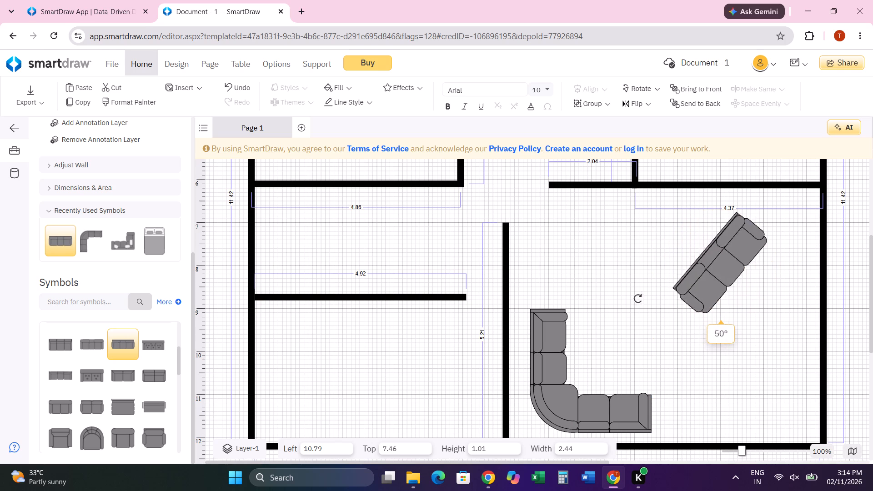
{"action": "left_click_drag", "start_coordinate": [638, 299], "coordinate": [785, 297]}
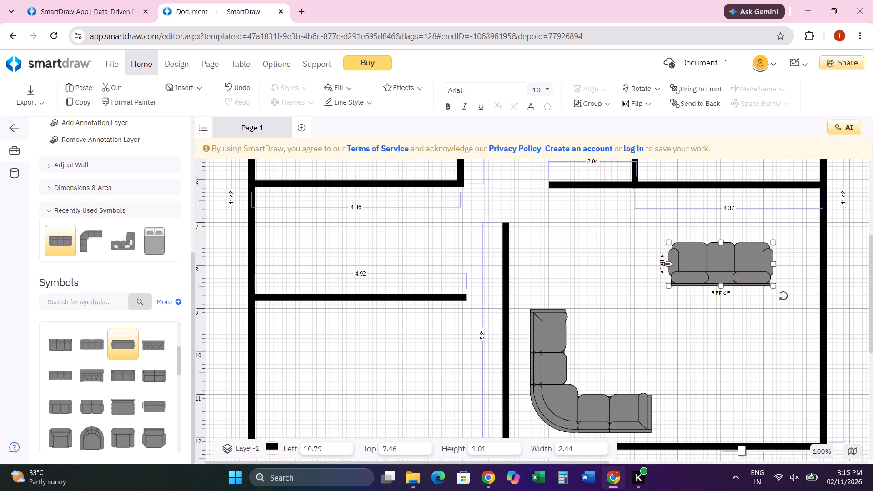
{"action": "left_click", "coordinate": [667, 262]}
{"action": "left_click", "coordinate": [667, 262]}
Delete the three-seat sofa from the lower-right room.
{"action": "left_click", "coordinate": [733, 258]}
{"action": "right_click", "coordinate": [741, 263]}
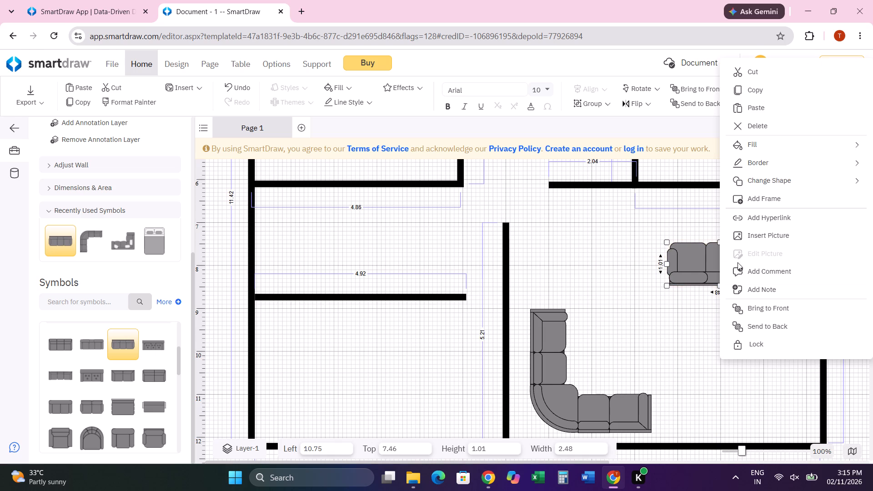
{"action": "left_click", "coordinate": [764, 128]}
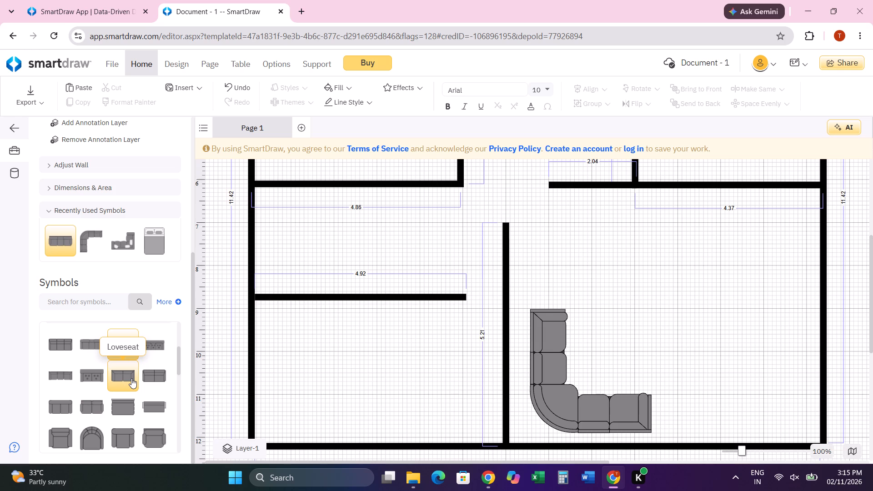
Look through the Couches & Sofas symbols for another item to go with the sectional sofa.
{"action": "scroll", "coordinate": [163, 379], "scroll_direction": "down", "scroll_amount": 1}
{"action": "scroll", "coordinate": [106, 387], "scroll_direction": "down", "scroll_amount": 3}
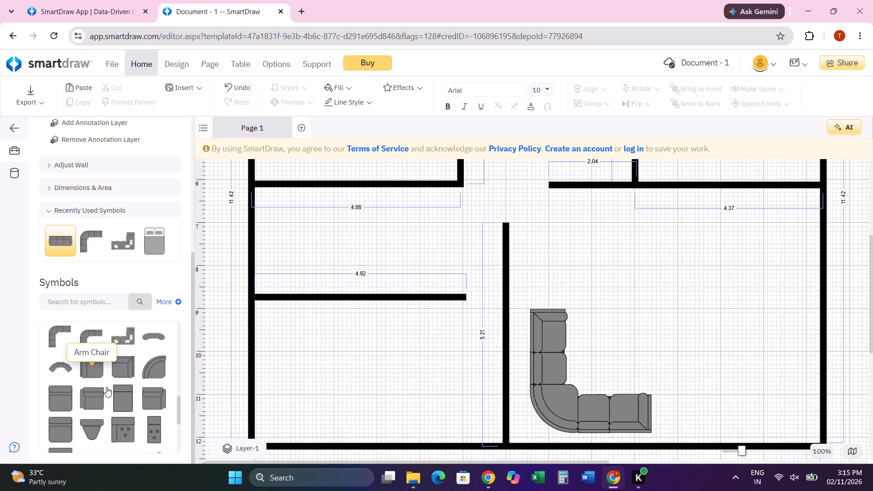
{"action": "scroll", "coordinate": [106, 387], "scroll_direction": "down", "scroll_amount": 2}
{"action": "scroll", "coordinate": [106, 387], "scroll_direction": "up", "scroll_amount": 6}
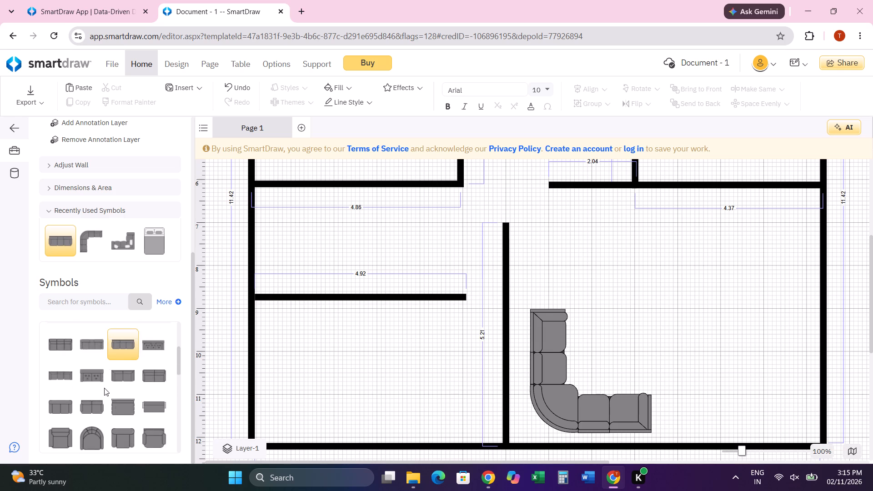
{"action": "scroll", "coordinate": [100, 391], "scroll_direction": "down", "scroll_amount": 5}
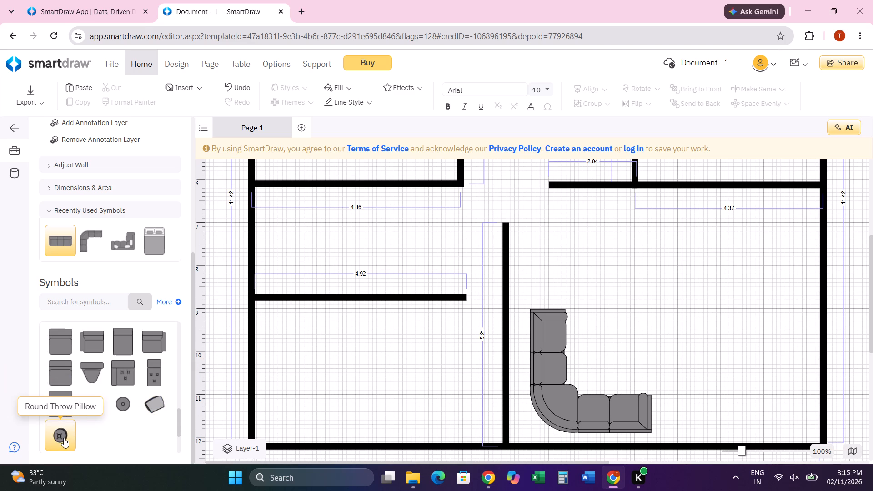
Place a Round Throw Pillow on the right-end seat of the sectional sofa, at about Left 9.77, Top 11.33.
{"action": "left_click_drag", "start_coordinate": [61, 434], "coordinate": [564, 400]}
{"action": "left_click", "coordinate": [566, 398]}
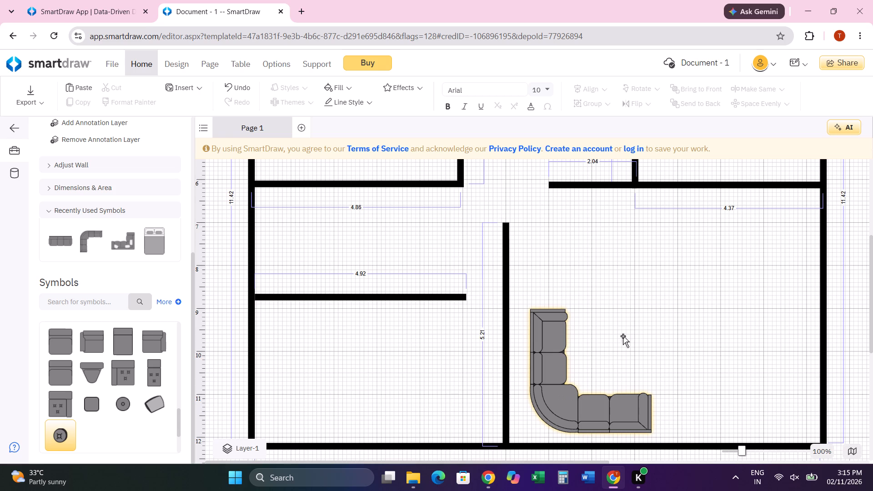
{"action": "left_click", "coordinate": [627, 327]}
{"action": "left_click_drag", "start_coordinate": [60, 432], "coordinate": [619, 312]}
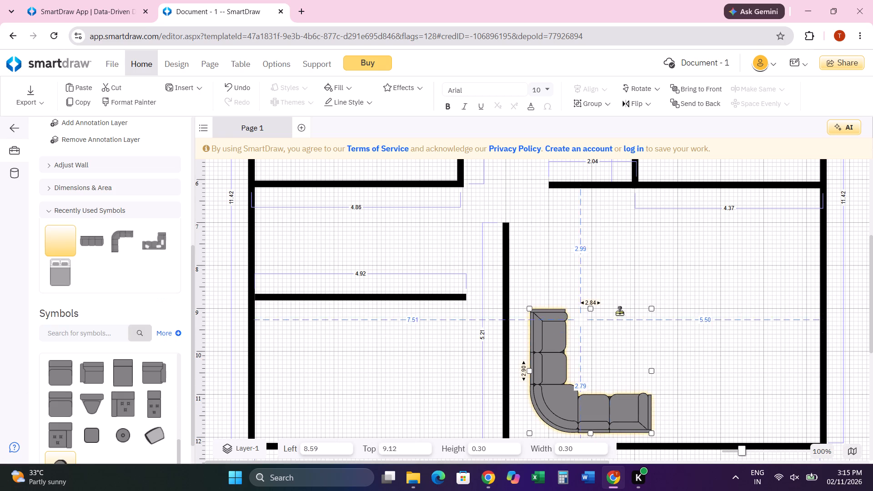
{"action": "left_click_drag", "start_coordinate": [619, 312], "coordinate": [711, 269]}
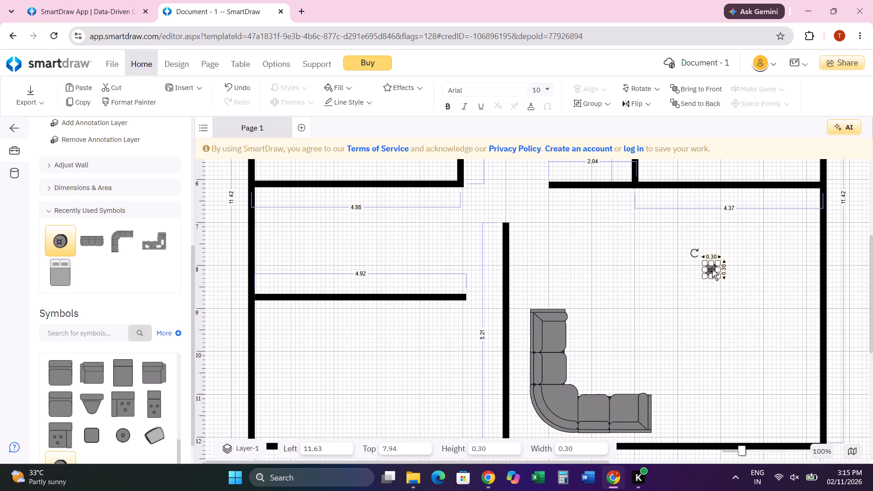
{"action": "left_click_drag", "start_coordinate": [711, 269], "coordinate": [566, 406]}
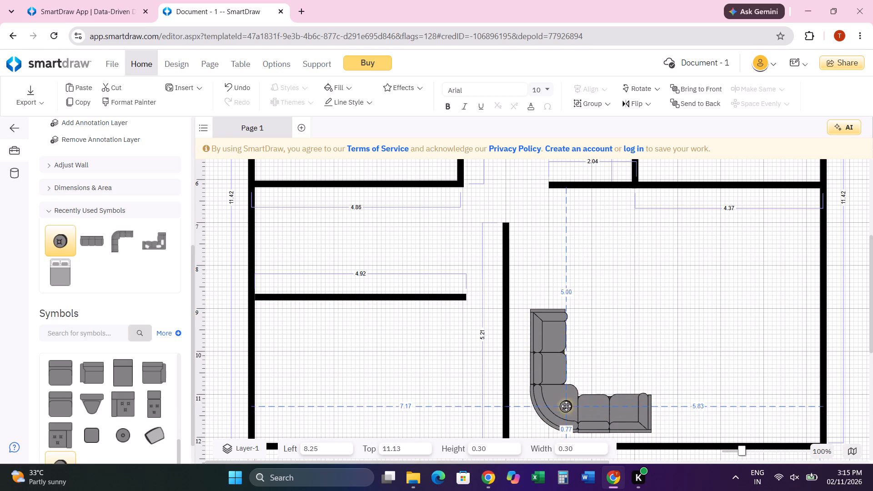
{"action": "left_click_drag", "start_coordinate": [566, 406], "coordinate": [558, 405]}
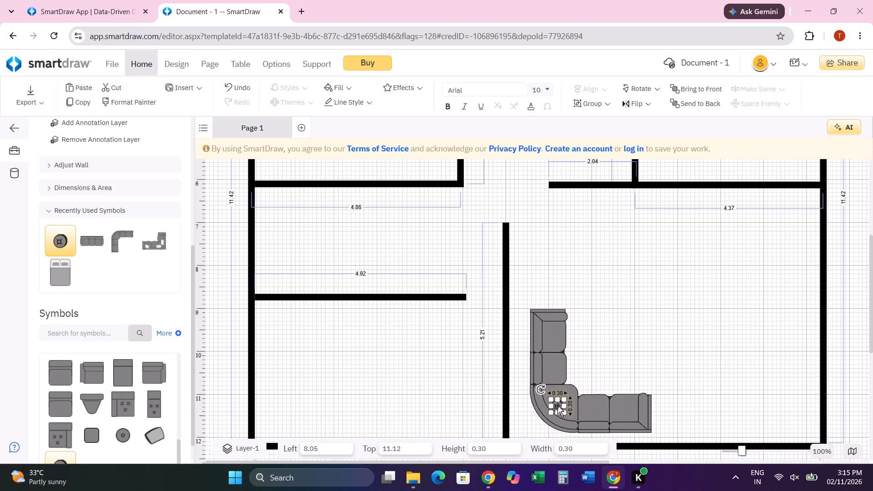
{"action": "left_click_drag", "start_coordinate": [556, 406], "coordinate": [630, 415]}
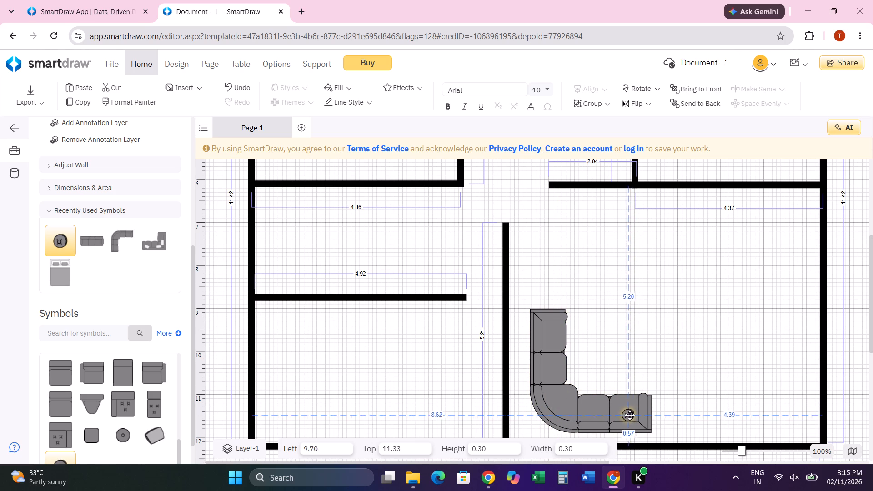
{"action": "left_click_drag", "start_coordinate": [630, 415], "coordinate": [630, 415]}
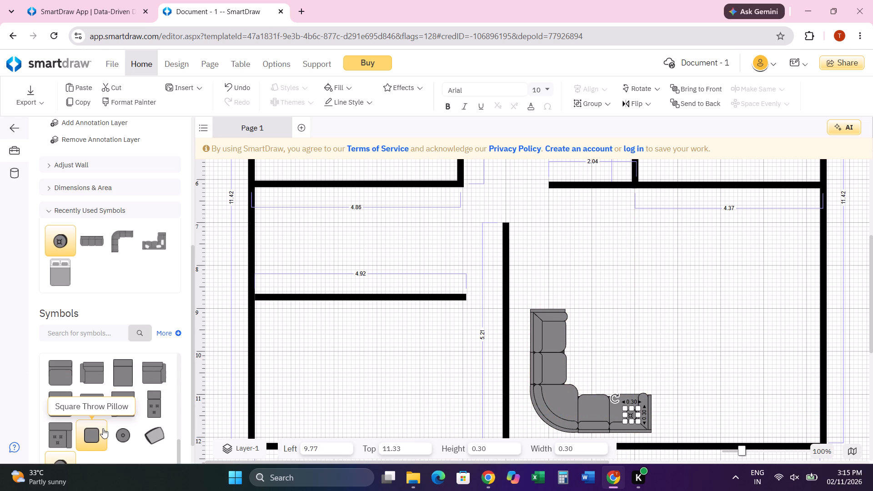
Place a second Round Throw Pillow on the top seat of the sectional sofa, at about Left 7.94, Top 9.36.
{"action": "scroll", "coordinate": [107, 425], "scroll_direction": "down", "scroll_amount": 1}
{"action": "left_click_drag", "start_coordinate": [65, 410], "coordinate": [546, 341]}
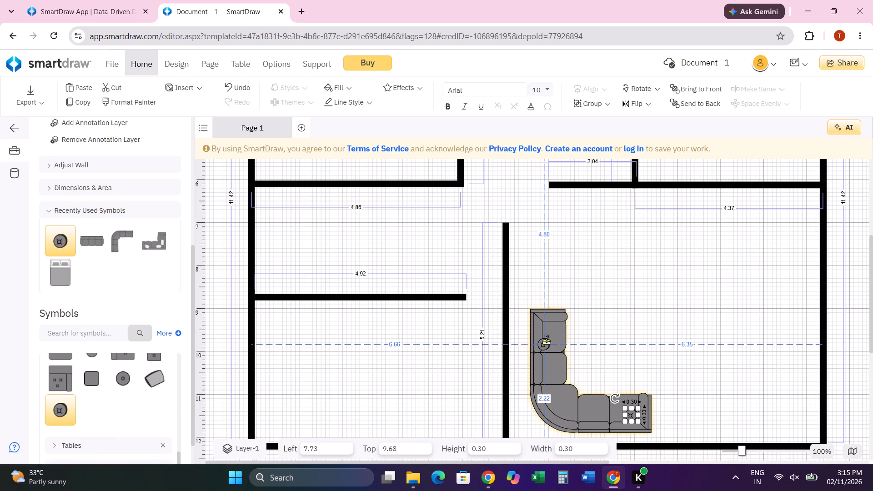
{"action": "left_click_drag", "start_coordinate": [546, 341], "coordinate": [552, 331]}
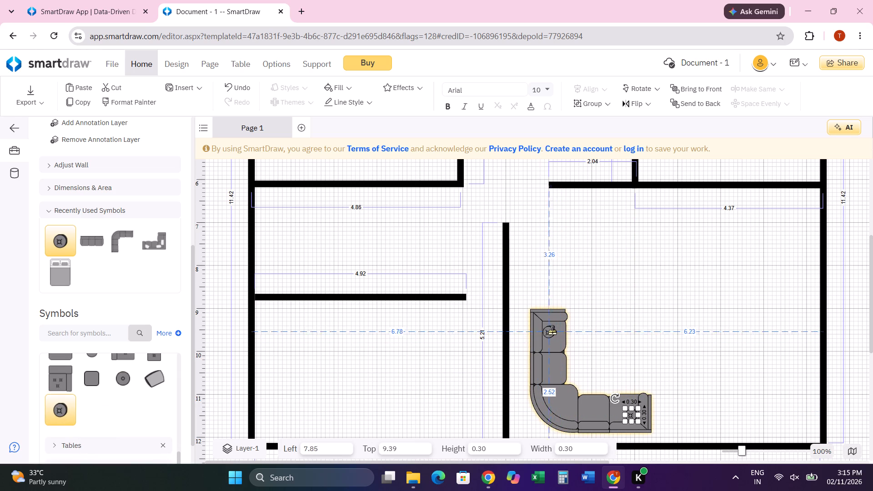
{"action": "left_click_drag", "start_coordinate": [552, 331], "coordinate": [553, 331]}
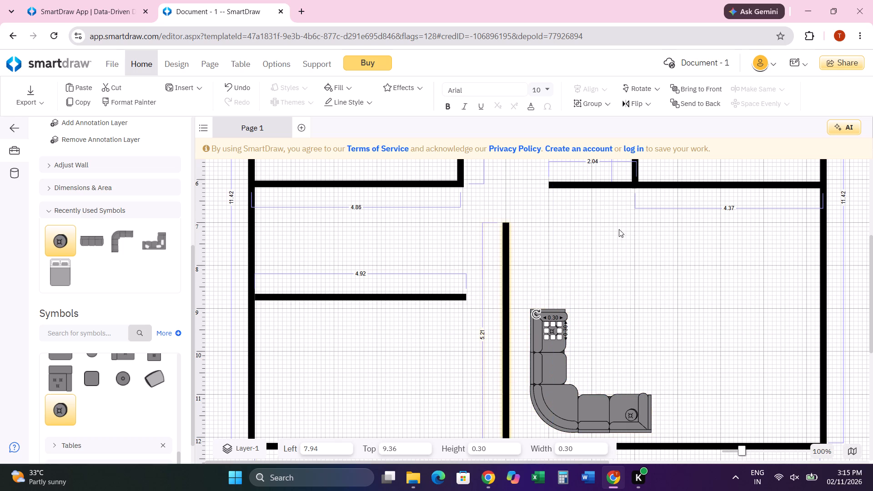
{"action": "left_click", "coordinate": [617, 225]}
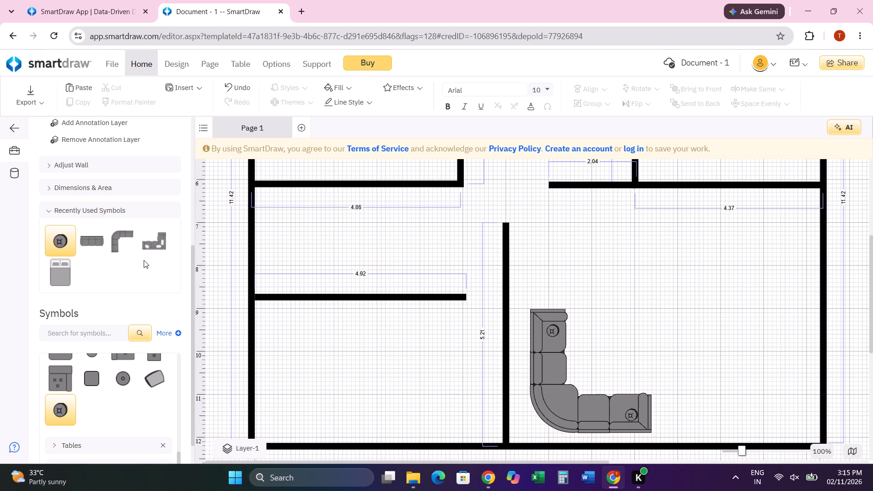
Look back through the chairs and sofas in the Couches & Sofas symbols for more furniture.
{"action": "scroll", "coordinate": [136, 382], "scroll_direction": "up", "scroll_amount": 3}
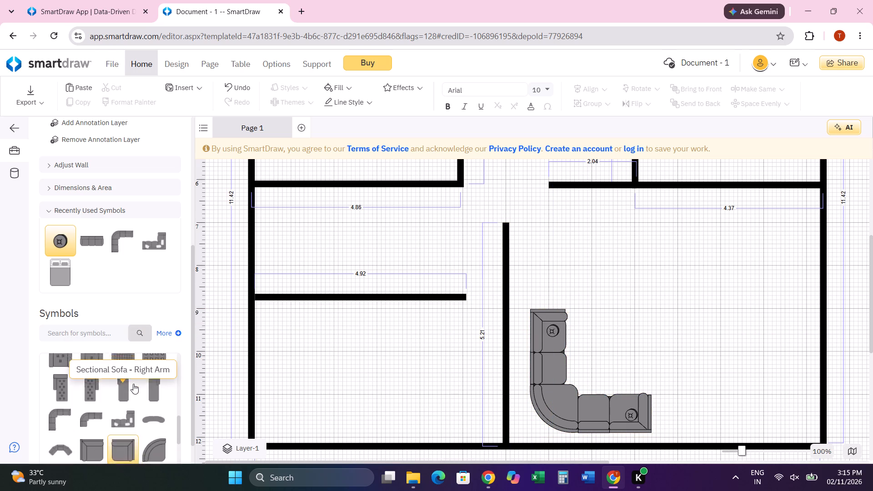
{"action": "scroll", "coordinate": [133, 384], "scroll_direction": "up", "scroll_amount": 1}
{"action": "scroll", "coordinate": [791, 357], "scroll_direction": "up", "scroll_amount": 1}
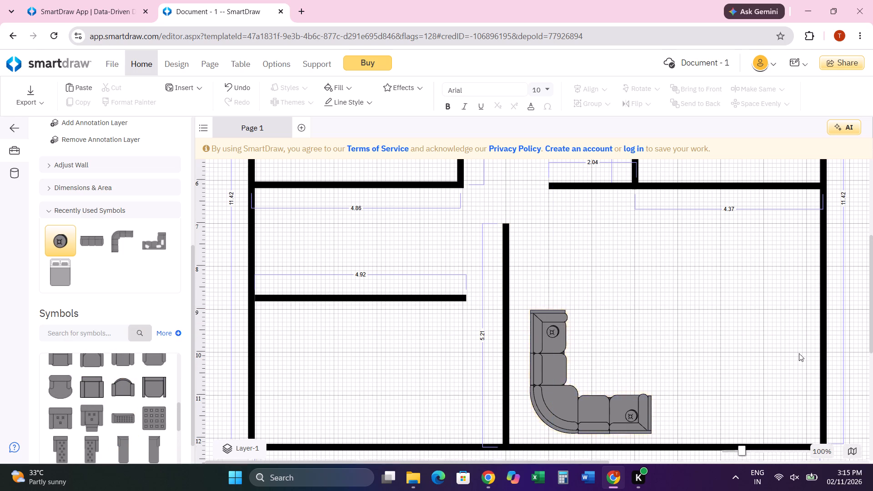
{"action": "scroll", "coordinate": [799, 353], "scroll_direction": "up", "scroll_amount": 2}
{"action": "scroll", "coordinate": [679, 349], "scroll_direction": "up", "scroll_amount": 1}
{"action": "scroll", "coordinate": [421, 363], "scroll_direction": "down", "scroll_amount": 2}
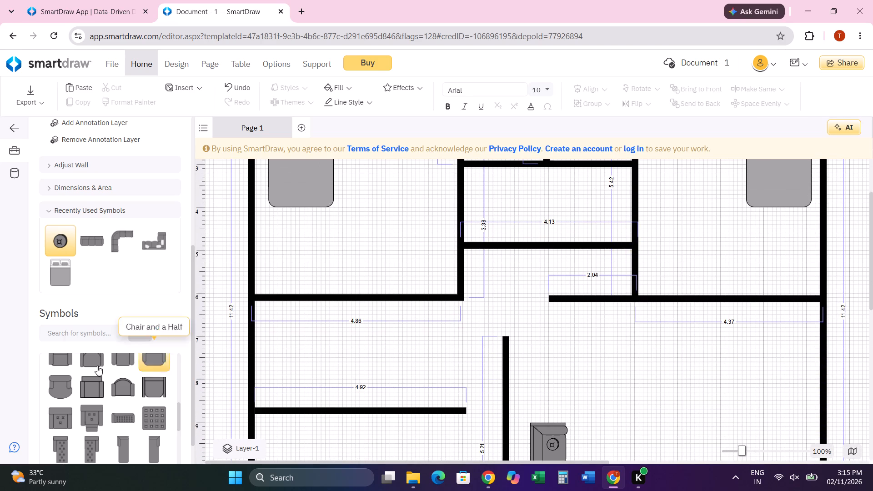
{"action": "scroll", "coordinate": [147, 359], "scroll_direction": "down", "scroll_amount": 2}
{"action": "scroll", "coordinate": [125, 387], "scroll_direction": "up", "scroll_amount": 7}
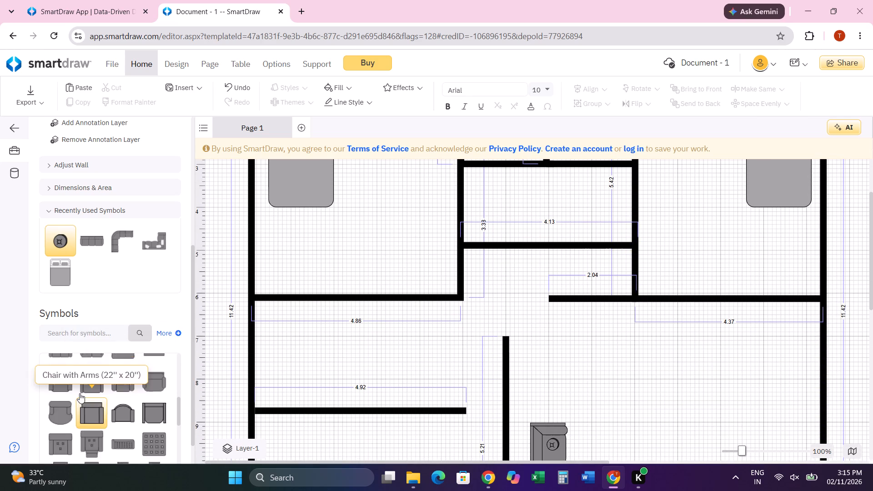
{"action": "scroll", "coordinate": [80, 393], "scroll_direction": "up", "scroll_amount": 4}
{"action": "scroll", "coordinate": [80, 400], "scroll_direction": "down", "scroll_amount": 1}
Look through the Tables symbols, from the dining sets to the coffee tables, for one that suits the floor plan.
{"action": "left_click", "coordinate": [56, 399]}
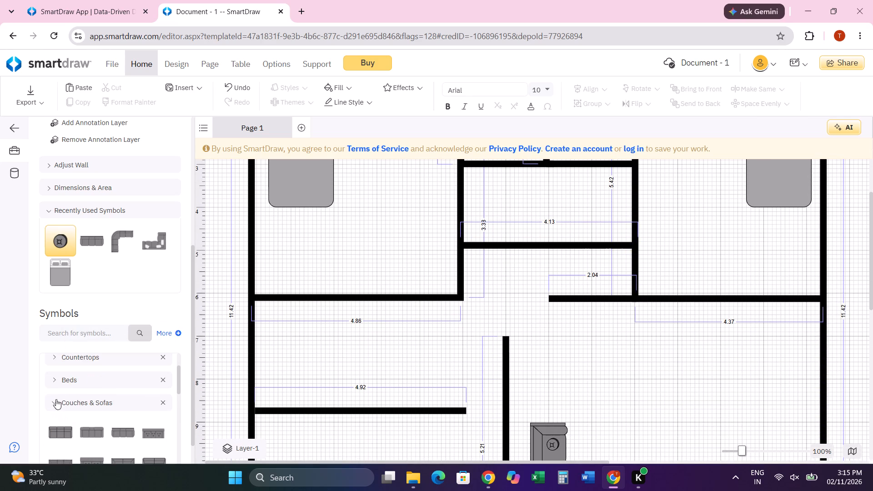
{"action": "scroll", "coordinate": [77, 422], "scroll_direction": "down", "scroll_amount": 1}
{"action": "left_click", "coordinate": [73, 397]}
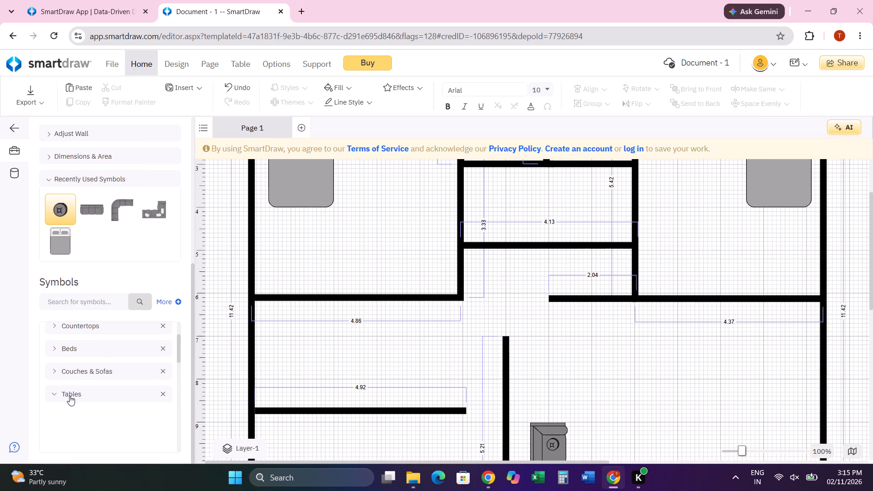
{"action": "scroll", "coordinate": [73, 395], "scroll_direction": "down", "scroll_amount": 1}
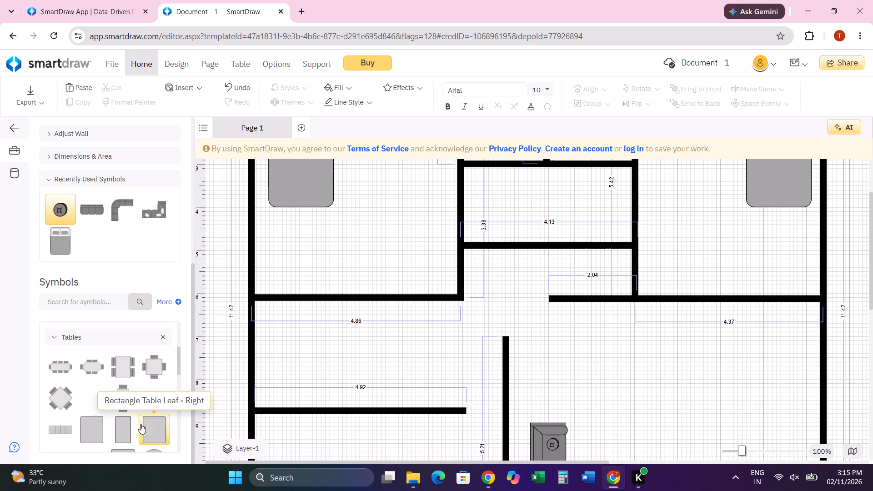
{"action": "scroll", "coordinate": [186, 429], "scroll_direction": "down", "scroll_amount": 2}
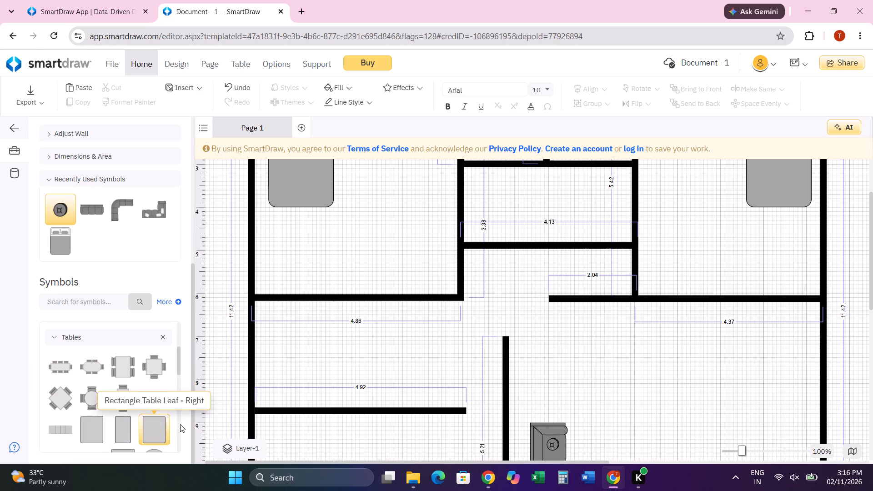
{"action": "scroll", "coordinate": [164, 421], "scroll_direction": "down", "scroll_amount": 2}
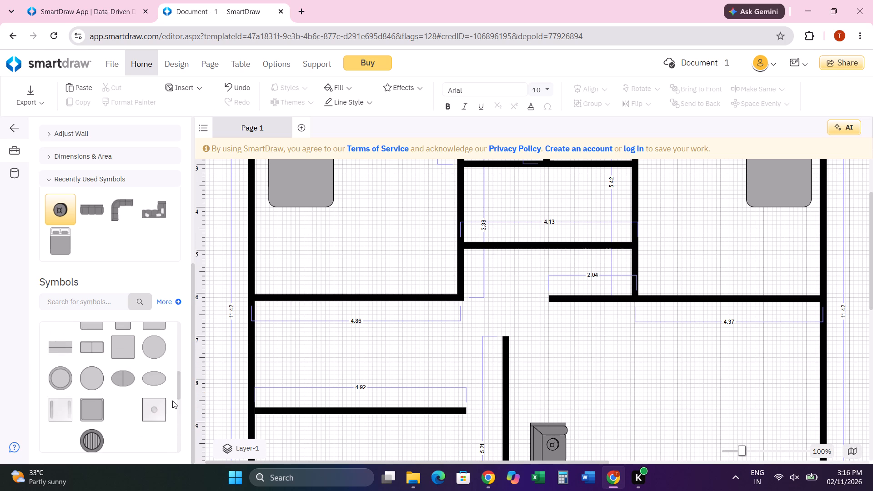
{"action": "scroll", "coordinate": [161, 406], "scroll_direction": "down", "scroll_amount": 2}
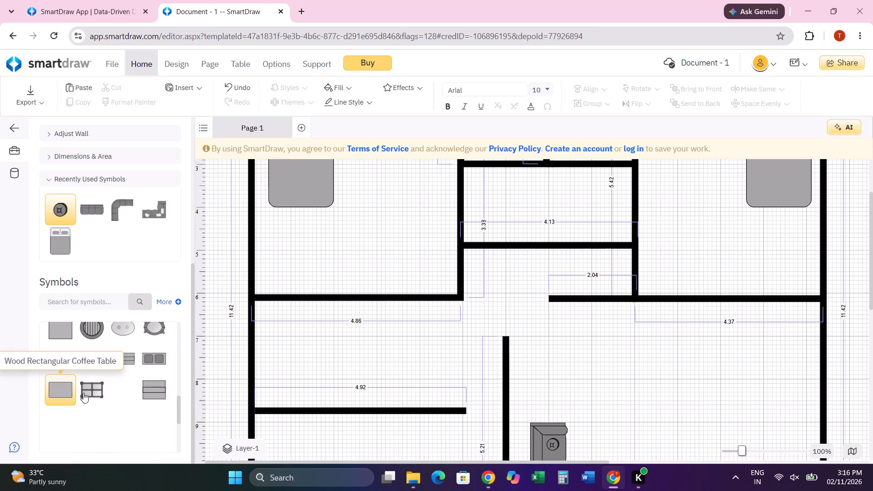
{"action": "scroll", "coordinate": [135, 404], "scroll_direction": "down", "scroll_amount": 3}
{"action": "scroll", "coordinate": [131, 404], "scroll_direction": "up", "scroll_amount": 7}
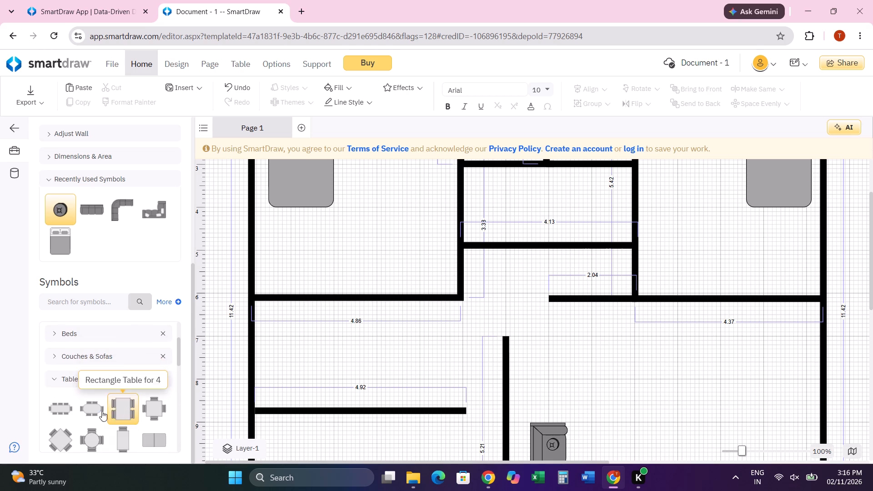
Place a Rectangle Table for 4 in the room below the left bedroom, at about Left 2.43, Top 6.79.
{"action": "left_click", "coordinate": [64, 413]}
{"action": "left_click_drag", "start_coordinate": [59, 403], "coordinate": [79, 402]}
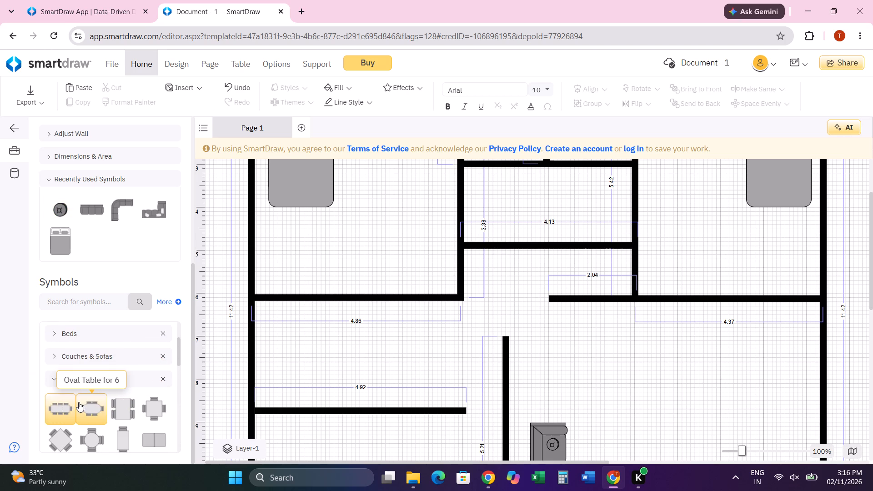
{"action": "left_click_drag", "start_coordinate": [79, 402], "coordinate": [60, 407]}
{"action": "left_click", "coordinate": [158, 404]}
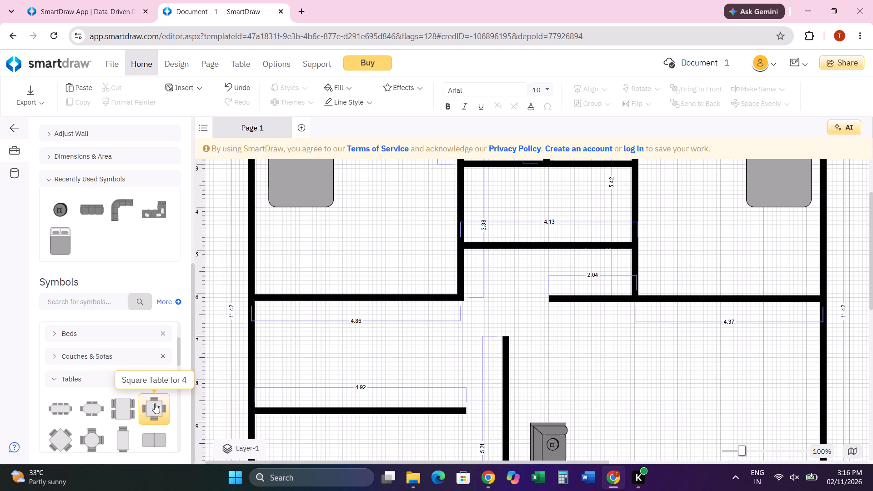
{"action": "left_click", "coordinate": [125, 408]}
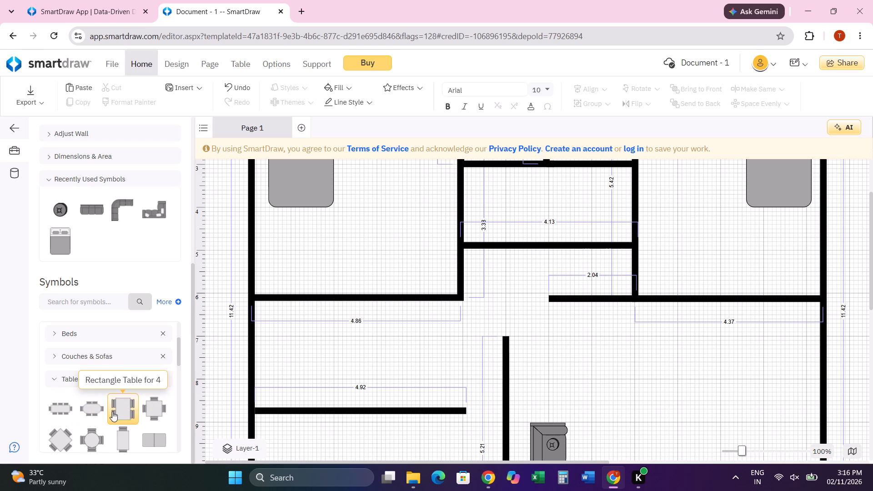
{"action": "left_click_drag", "start_coordinate": [115, 411], "coordinate": [159, 401]}
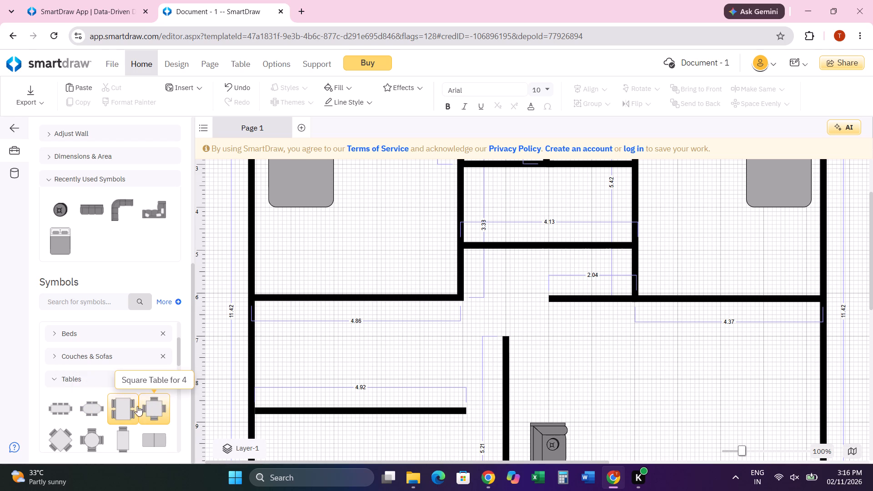
{"action": "left_click_drag", "start_coordinate": [119, 414], "coordinate": [135, 406]}
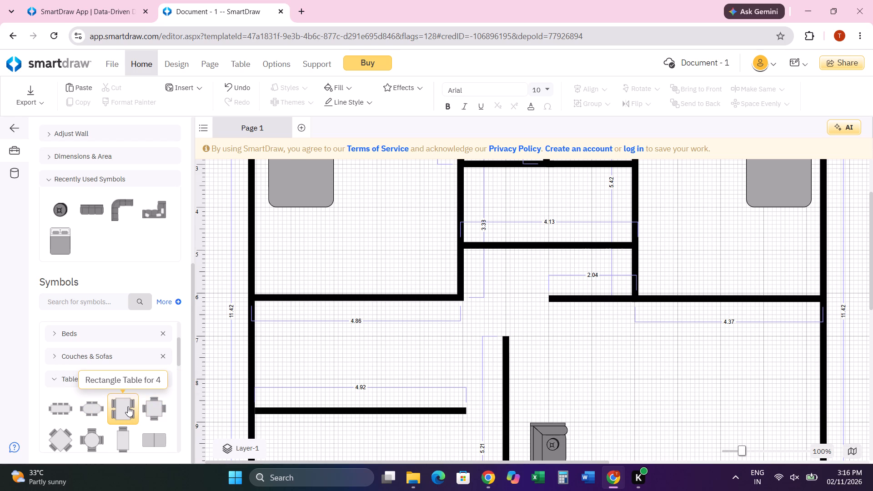
{"action": "scroll", "coordinate": [127, 407], "scroll_direction": "down", "scroll_amount": 1}
{"action": "scroll", "coordinate": [127, 408], "scroll_direction": "up", "scroll_amount": 1}
{"action": "left_click_drag", "start_coordinate": [124, 403], "coordinate": [347, 340]}
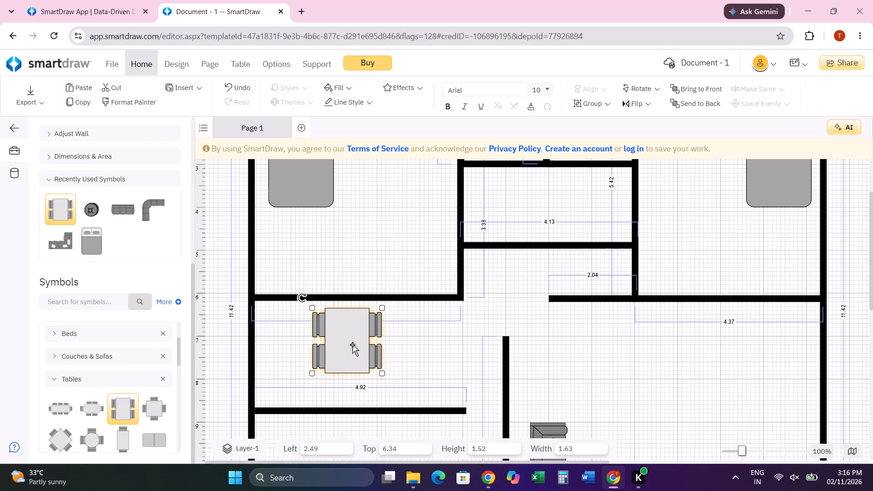
{"action": "left_click_drag", "start_coordinate": [352, 345], "coordinate": [350, 364]}
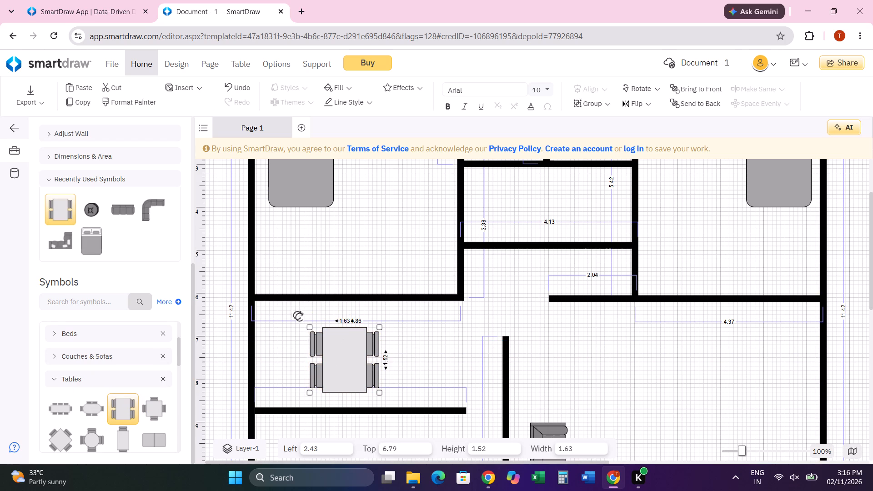
Rotate the four-seat table 90° so its chairs face the room's upper and lower walls.
{"action": "left_click_drag", "start_coordinate": [296, 312], "coordinate": [305, 399]}
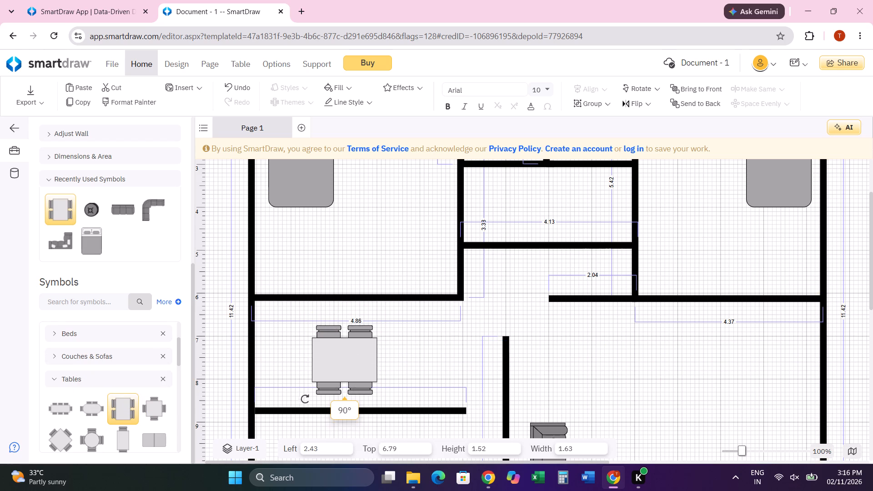
{"action": "left_click_drag", "start_coordinate": [305, 399], "coordinate": [306, 401]}
Enlarge the four-seat table to about Height 1.57, Width 1.67 and position it at about Left 2.51, Top 6.61.
{"action": "left_click_drag", "start_coordinate": [345, 348], "coordinate": [340, 343]}
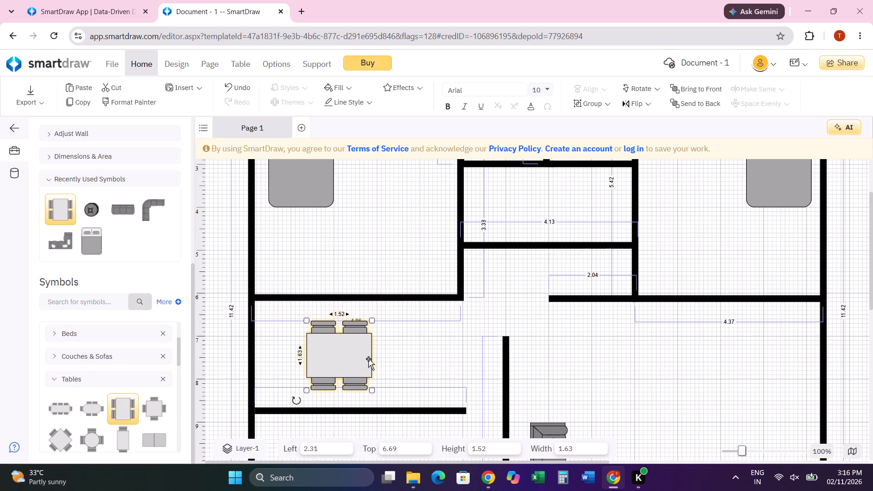
{"action": "left_click_drag", "start_coordinate": [307, 321], "coordinate": [301, 320]}
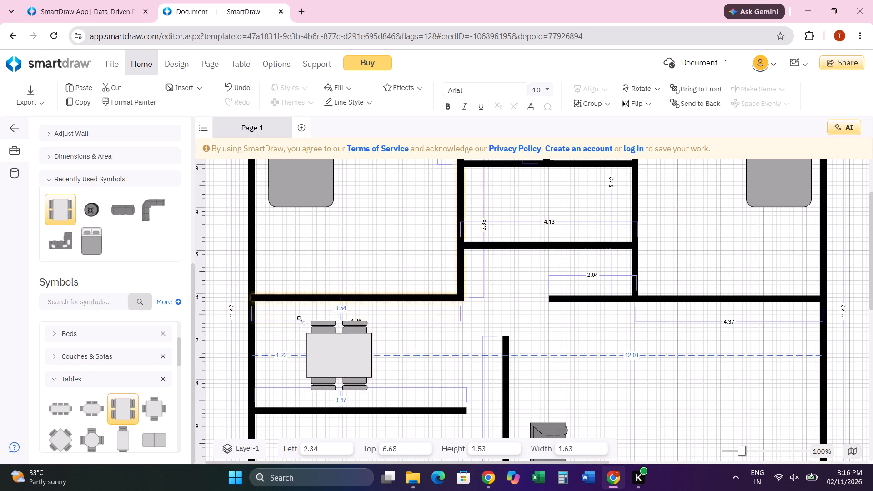
{"action": "left_click_drag", "start_coordinate": [301, 320], "coordinate": [296, 318]}
{"action": "left_click_drag", "start_coordinate": [339, 350], "coordinate": [344, 352]}
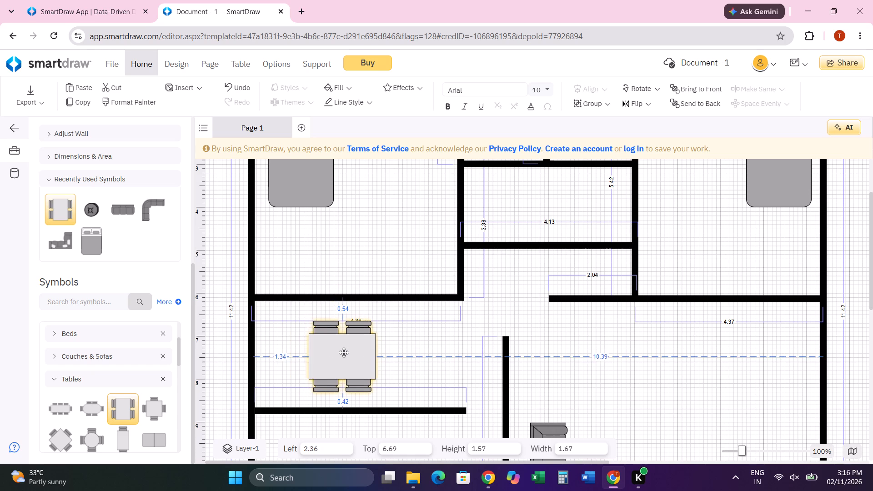
{"action": "left_click_drag", "start_coordinate": [344, 352], "coordinate": [348, 348]}
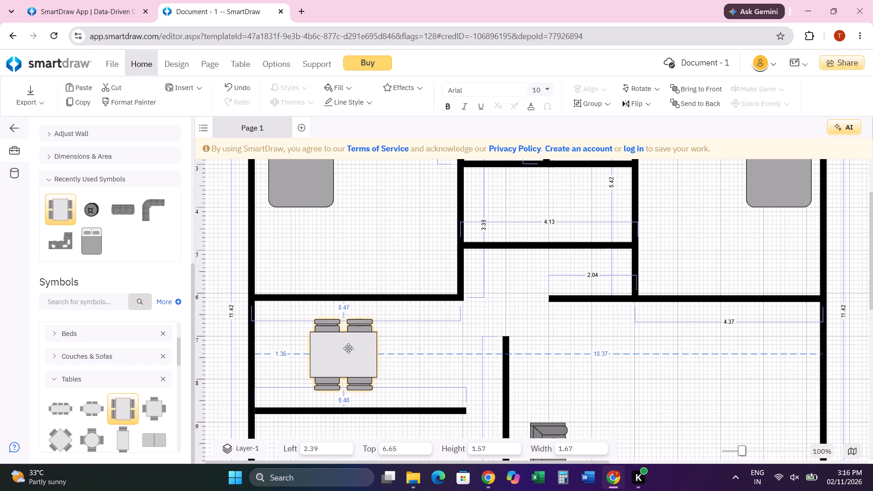
{"action": "left_click_drag", "start_coordinate": [348, 348], "coordinate": [350, 348]}
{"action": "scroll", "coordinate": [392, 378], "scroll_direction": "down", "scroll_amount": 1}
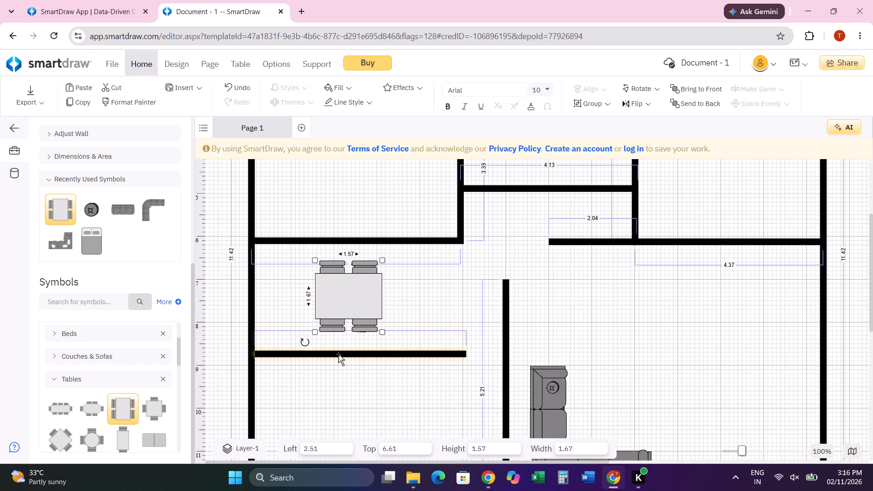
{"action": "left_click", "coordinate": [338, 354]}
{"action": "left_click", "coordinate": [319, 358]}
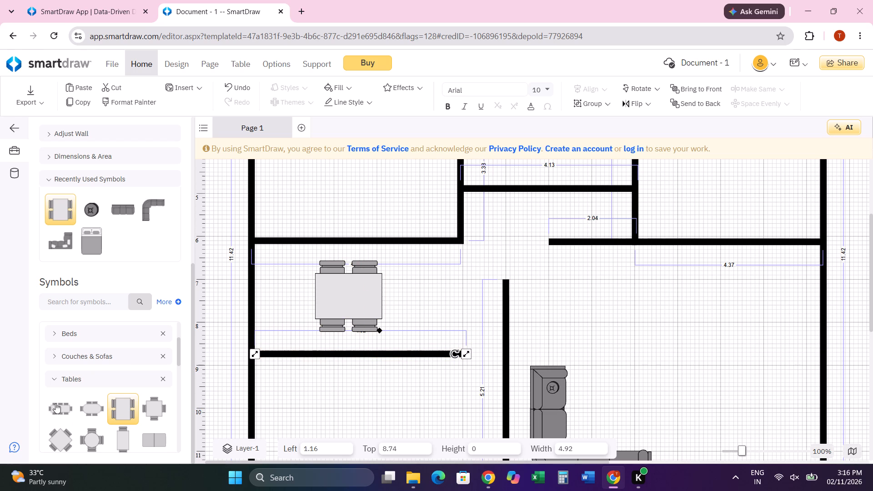
Open the Doors & Windows symbols and look through them for a door to use on the interior walls.
{"action": "left_click", "coordinate": [96, 376]}
{"action": "left_click", "coordinate": [65, 376]}
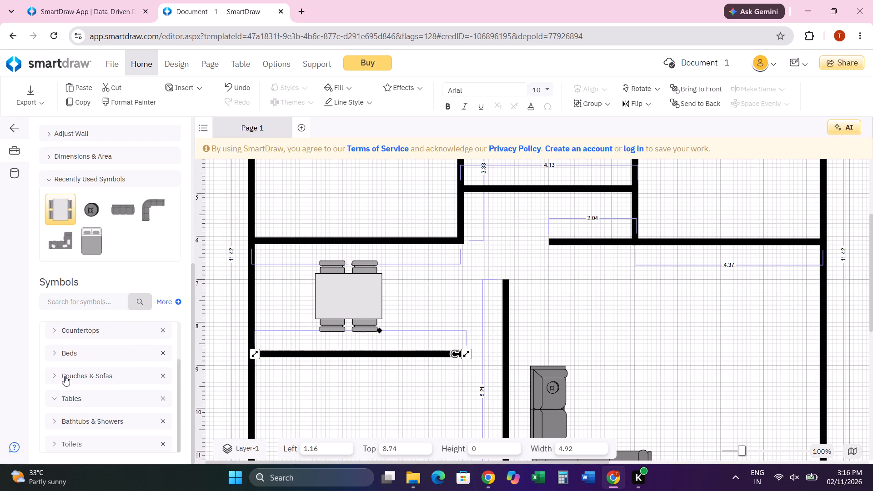
{"action": "scroll", "coordinate": [68, 363], "scroll_direction": "up", "scroll_amount": 3}
{"action": "scroll", "coordinate": [85, 374], "scroll_direction": "down", "scroll_amount": 1}
{"action": "left_click", "coordinate": [79, 402]}
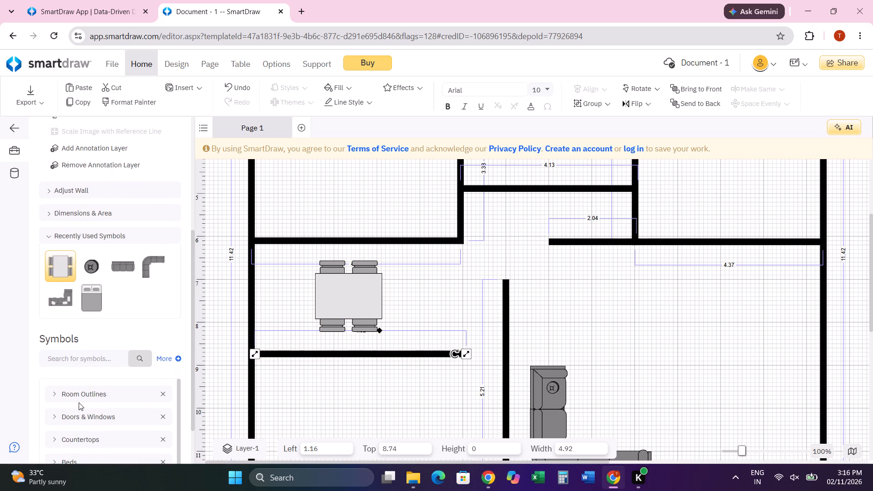
{"action": "scroll", "coordinate": [80, 402], "scroll_direction": "down", "scroll_amount": 1}
{"action": "scroll", "coordinate": [81, 394], "scroll_direction": "up", "scroll_amount": 1}
{"action": "left_click", "coordinate": [71, 420]}
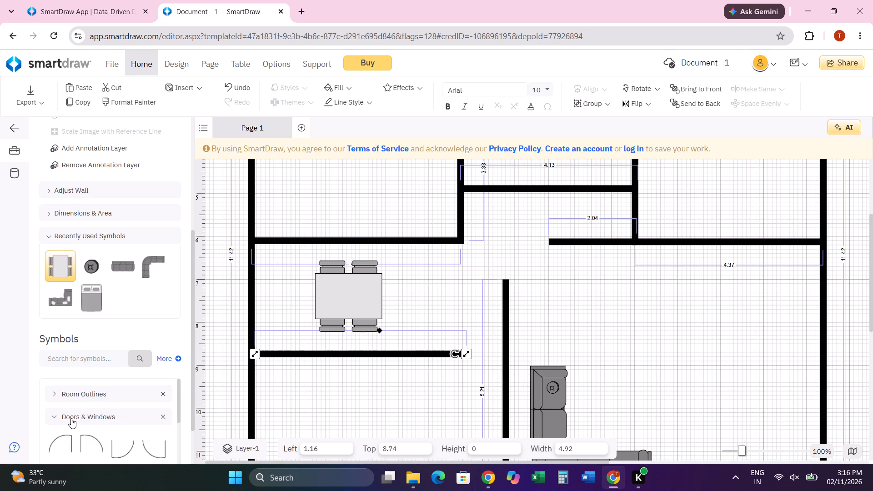
{"action": "scroll", "coordinate": [81, 414], "scroll_direction": "down", "scroll_amount": 1}
{"action": "scroll", "coordinate": [163, 418], "scroll_direction": "up", "scroll_amount": 1}
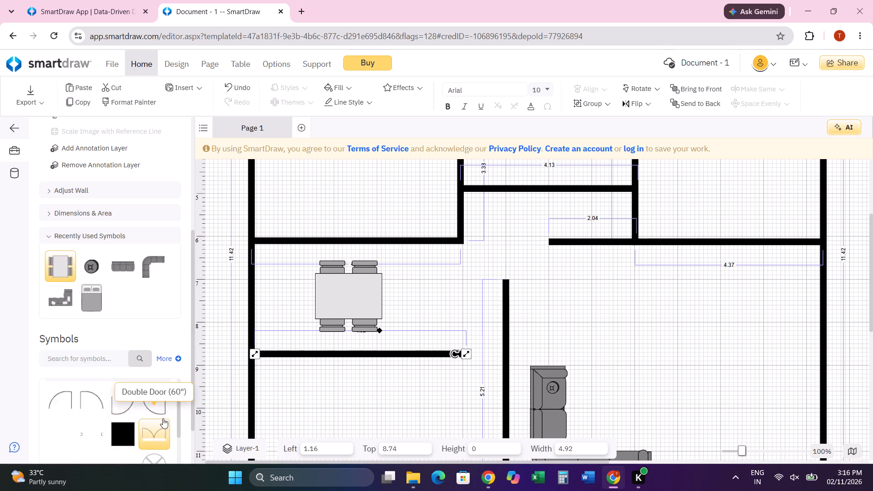
{"action": "scroll", "coordinate": [157, 432], "scroll_direction": "down", "scroll_amount": 1}
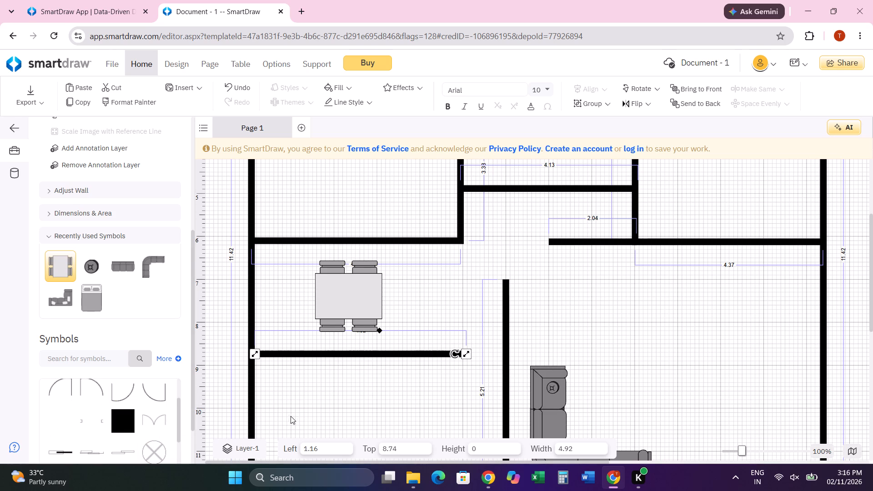
{"action": "scroll", "coordinate": [259, 416], "scroll_direction": "up", "scroll_amount": 1}
Place a Door (28") inside the left bedroom near its lower-right corner, at about Left 4.87, Top 5.04.
{"action": "left_click", "coordinate": [165, 395]}
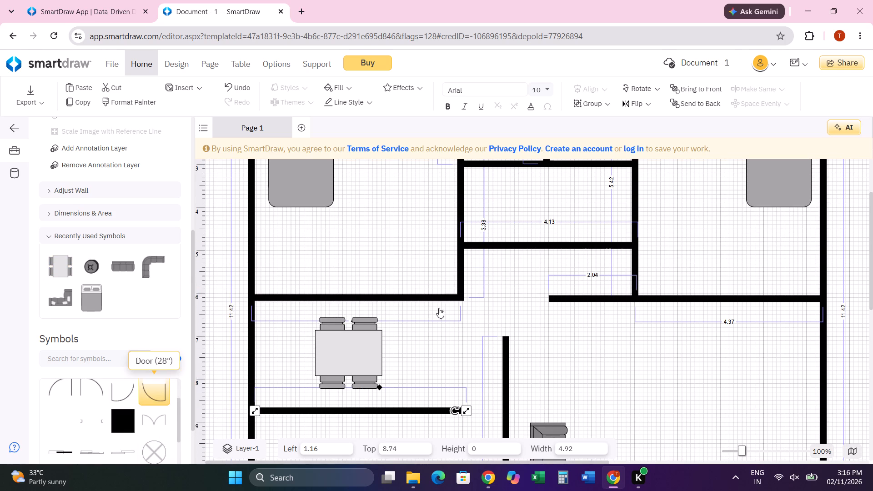
{"action": "left_click_drag", "start_coordinate": [157, 397], "coordinate": [284, 346]}
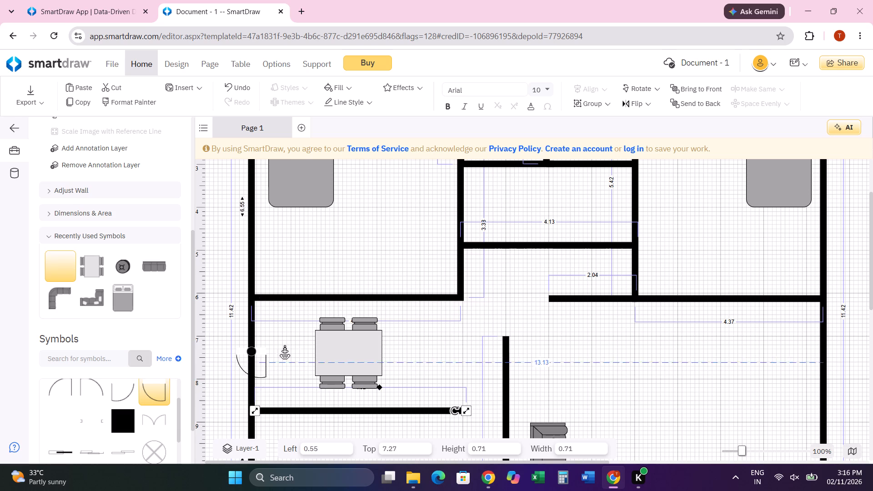
{"action": "left_click_drag", "start_coordinate": [284, 346], "coordinate": [445, 278]}
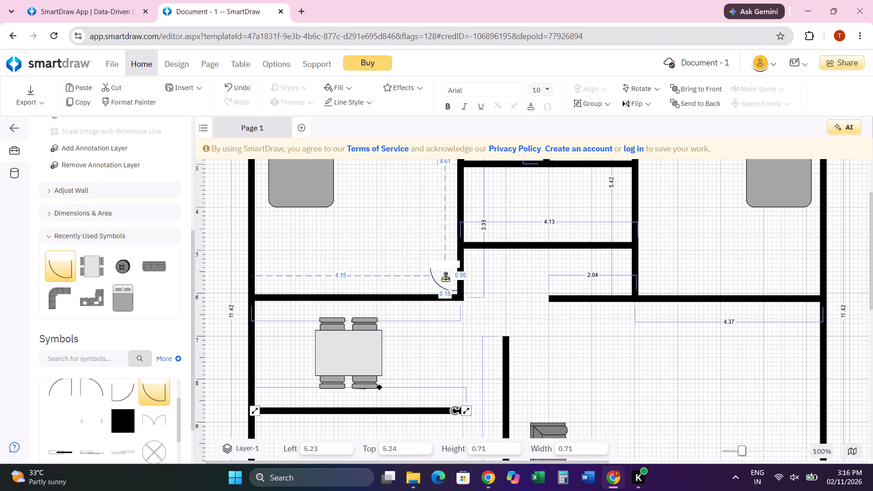
{"action": "left_click_drag", "start_coordinate": [445, 278], "coordinate": [447, 279]}
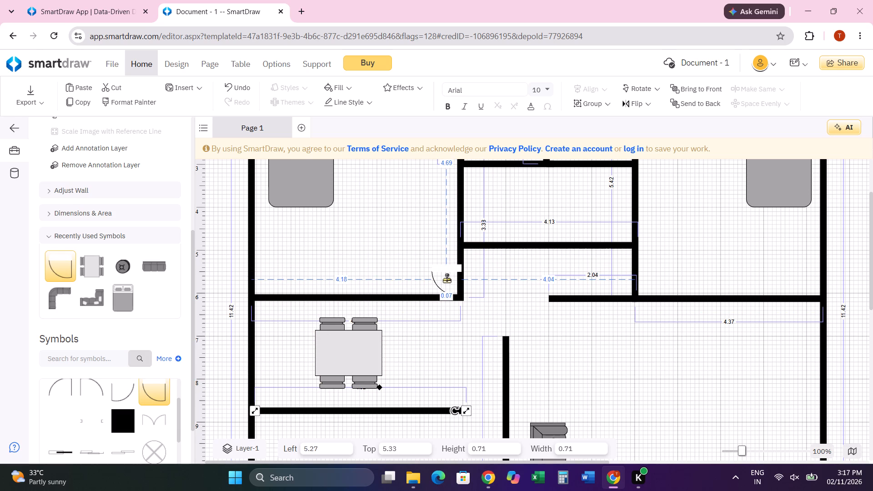
{"action": "left_click_drag", "start_coordinate": [447, 279], "coordinate": [430, 267]}
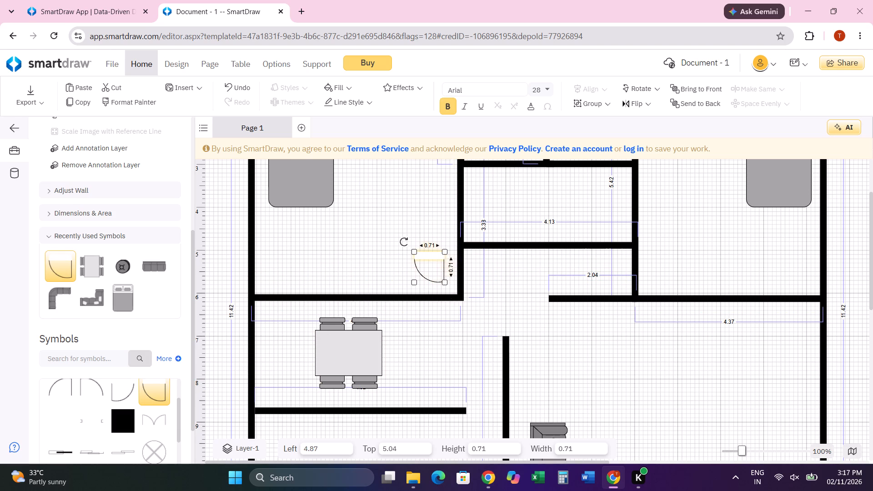
Enlarge the door to about 1.04 by 1.04 and move it onto the left bedroom's right wall, at about Left 4.94, Top 5.00.
{"action": "left_click_drag", "start_coordinate": [445, 252], "coordinate": [457, 251]}
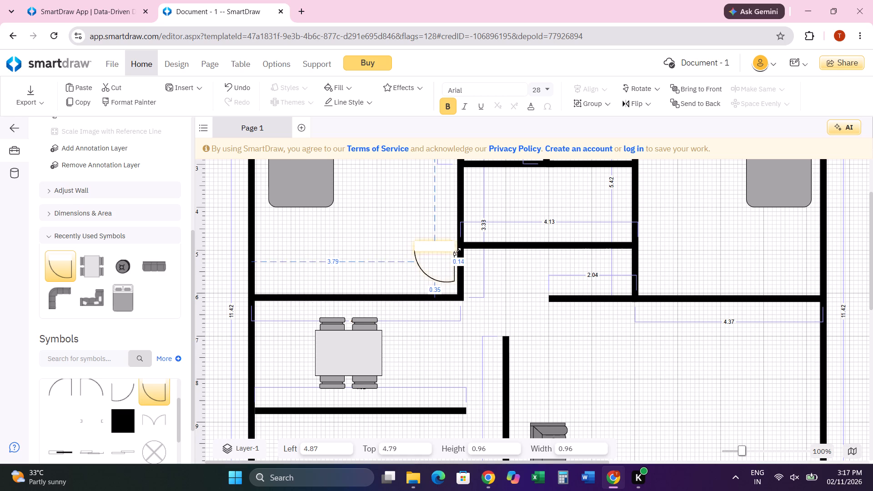
{"action": "left_click_drag", "start_coordinate": [457, 251], "coordinate": [459, 251]}
{"action": "left_click_drag", "start_coordinate": [445, 245], "coordinate": [452, 259]}
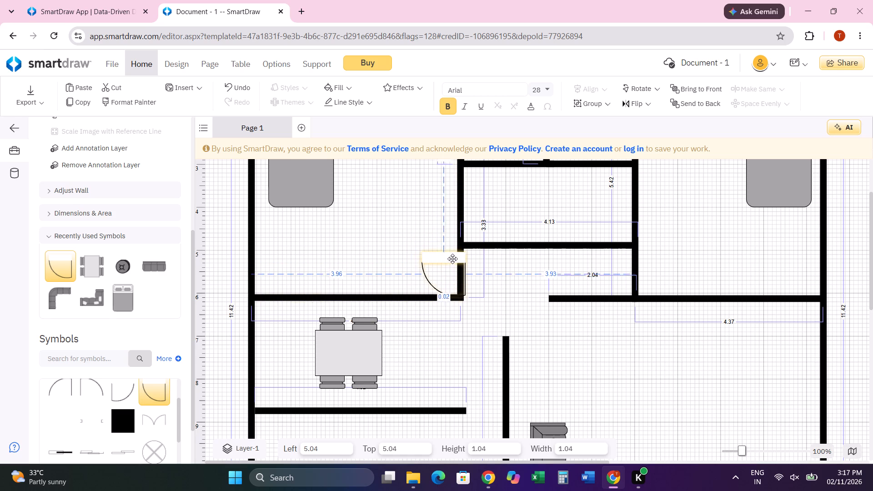
{"action": "left_click_drag", "start_coordinate": [452, 259], "coordinate": [448, 258]}
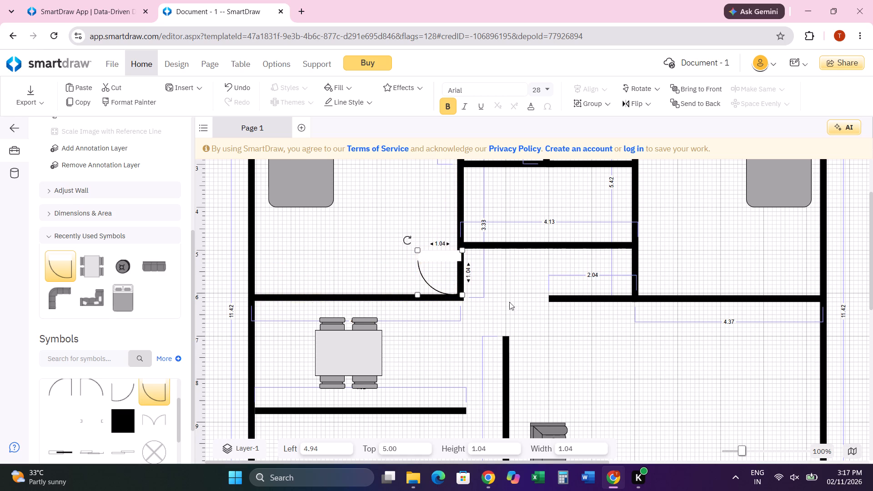
Place a Door (28") inside the right bedroom near its lower-left corner, at about Left 10.39, Top 4.76.
{"action": "left_click", "coordinate": [512, 295]}
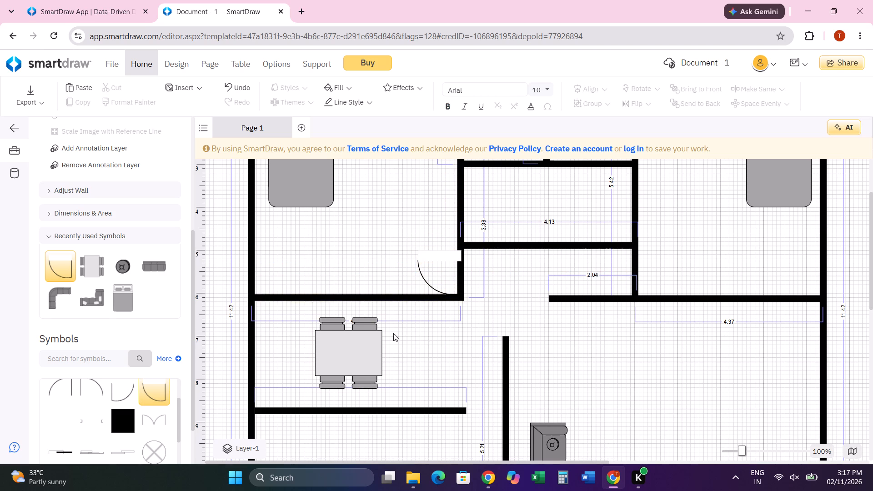
{"action": "left_click", "coordinate": [95, 391]}
{"action": "left_click_drag", "start_coordinate": [94, 388], "coordinate": [112, 382]}
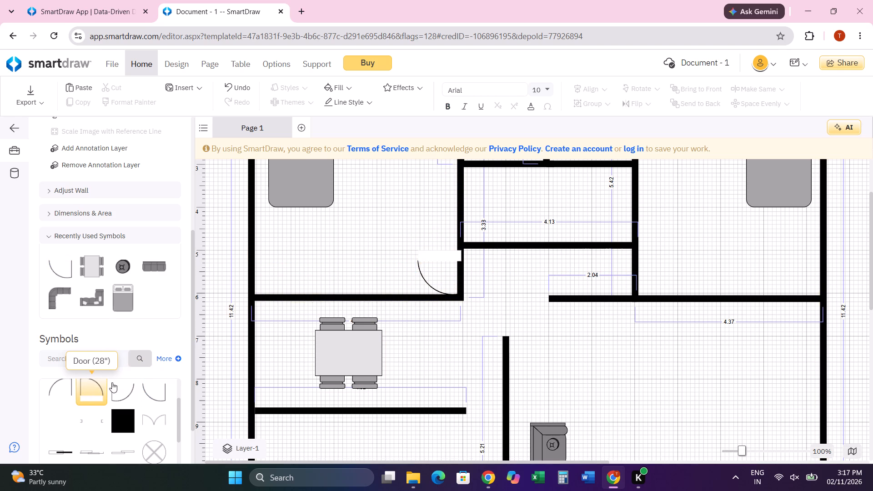
{"action": "left_click_drag", "start_coordinate": [112, 382], "coordinate": [664, 257]}
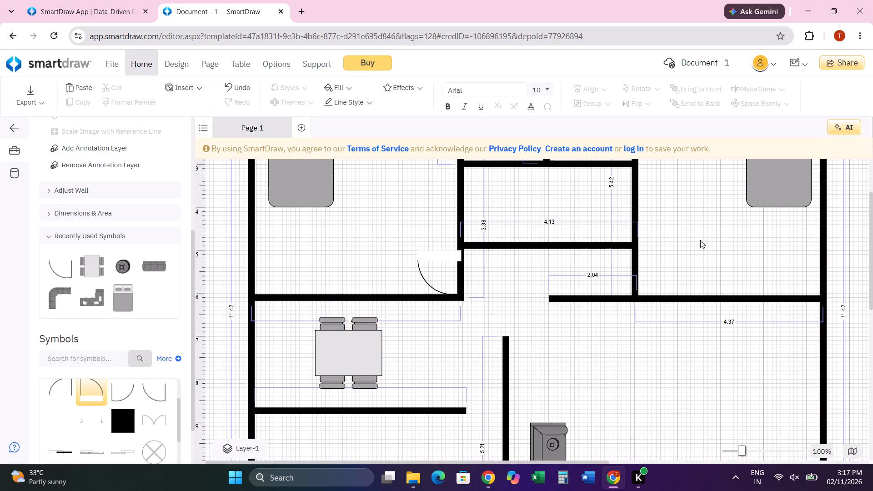
{"action": "left_click_drag", "start_coordinate": [90, 385], "coordinate": [656, 257]}
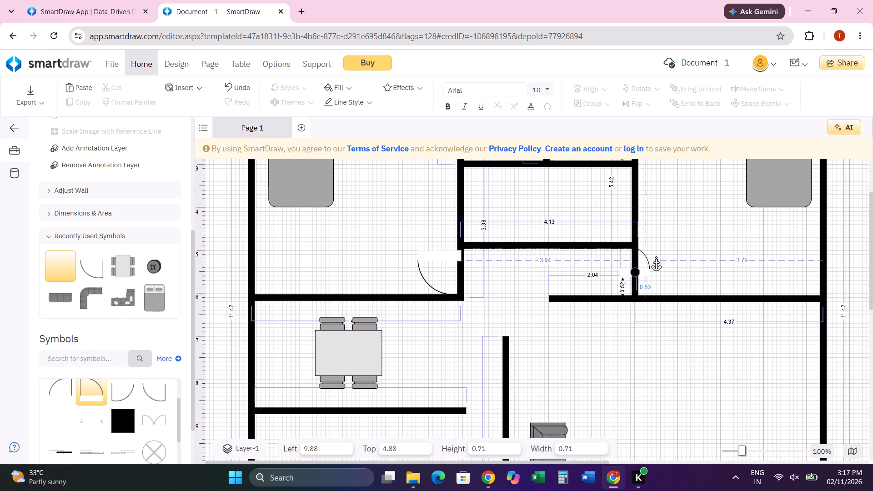
{"action": "left_click_drag", "start_coordinate": [656, 257], "coordinate": [667, 256]}
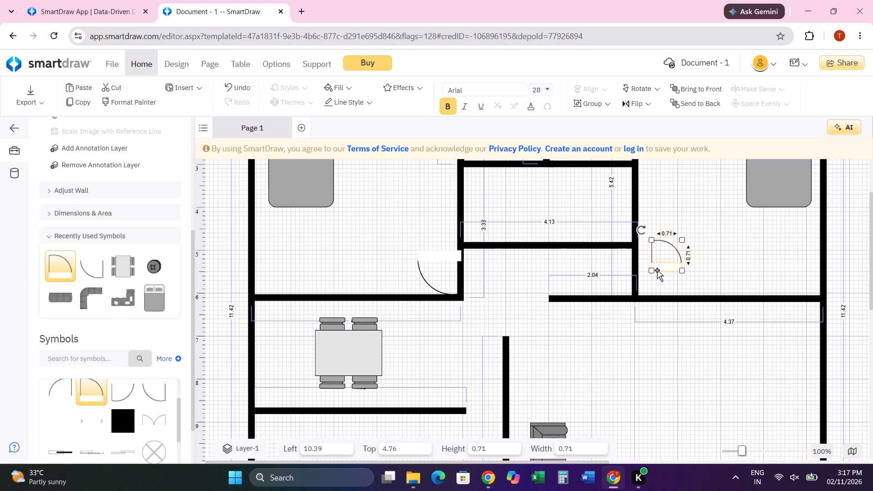
Enlarge the right bedroom's door to about 1.3 by 1.3 and fit it into the lower-left corner, at about Left 9.96, Top 5.00.
{"action": "left_click_drag", "start_coordinate": [652, 271], "coordinate": [645, 277]}
{"action": "left_click_drag", "start_coordinate": [654, 252], "coordinate": [640, 256]}
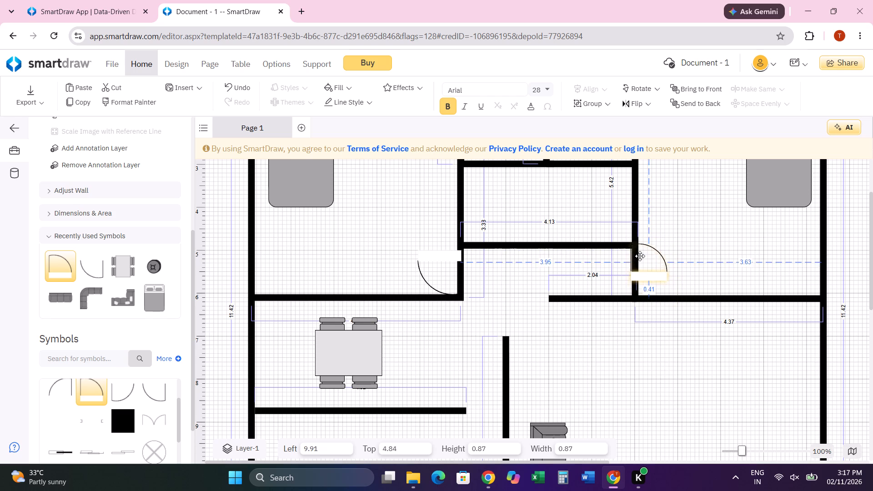
{"action": "left_click_drag", "start_coordinate": [640, 256], "coordinate": [642, 262]}
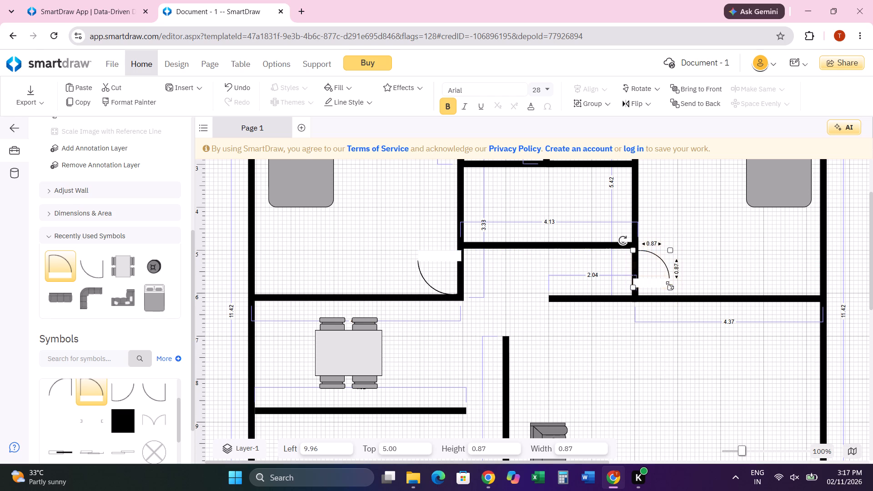
{"action": "left_click_drag", "start_coordinate": [671, 286], "coordinate": [684, 297]}
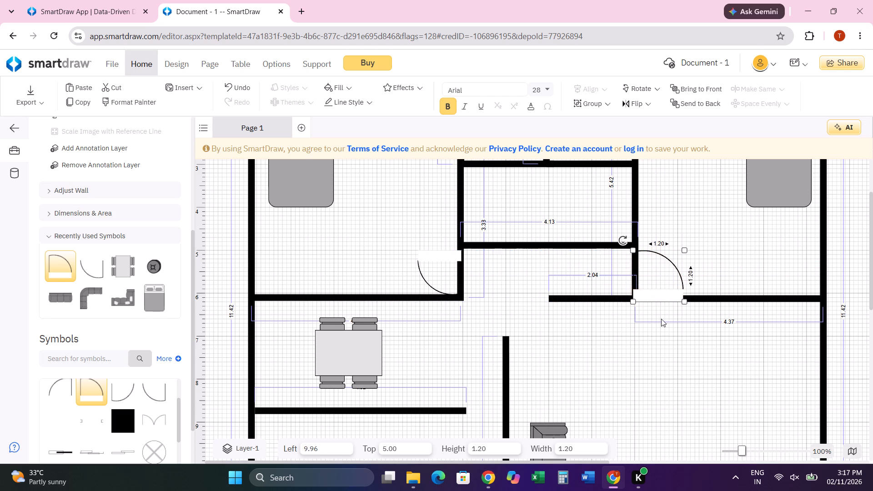
{"action": "left_click_drag", "start_coordinate": [686, 300], "coordinate": [691, 303]}
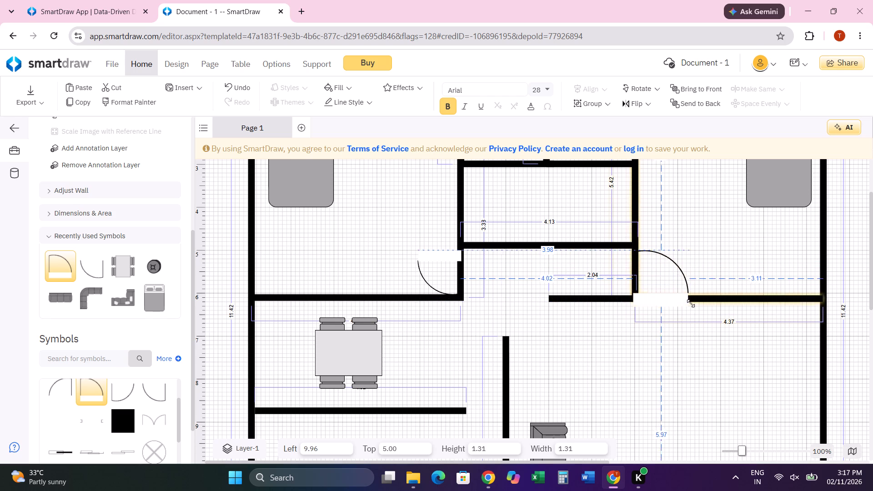
{"action": "left_click_drag", "start_coordinate": [691, 303], "coordinate": [692, 303]}
{"action": "left_click", "coordinate": [666, 319]}
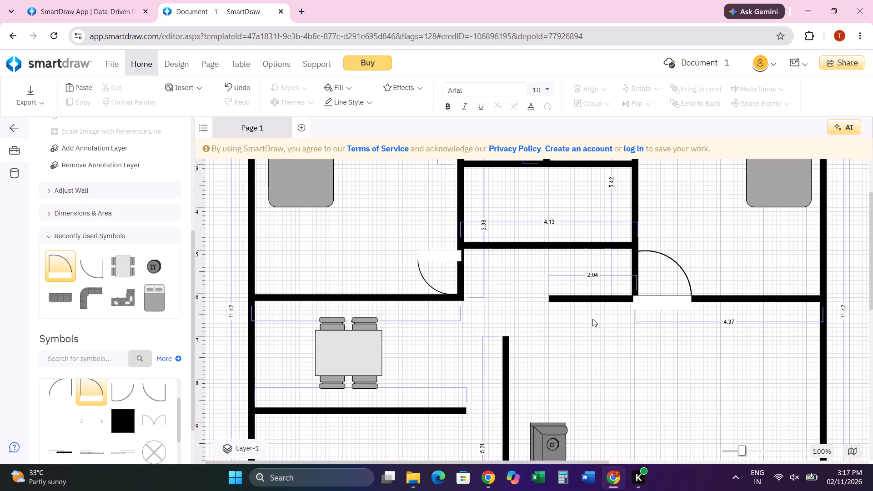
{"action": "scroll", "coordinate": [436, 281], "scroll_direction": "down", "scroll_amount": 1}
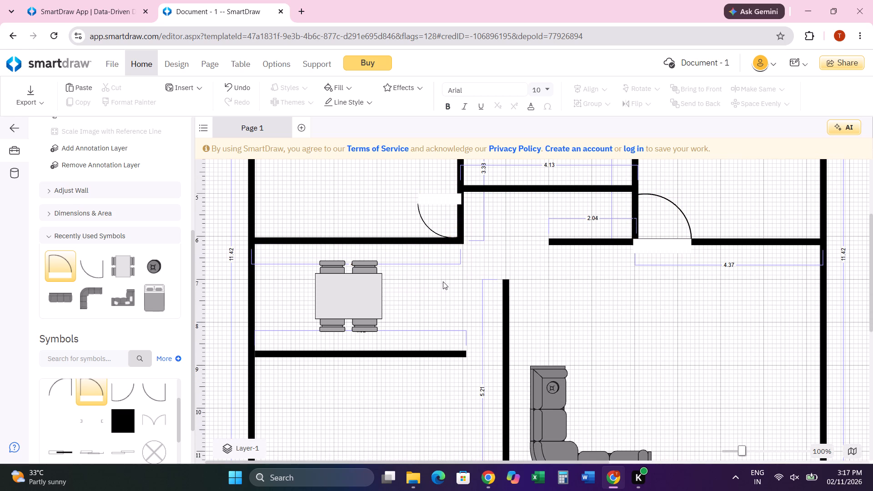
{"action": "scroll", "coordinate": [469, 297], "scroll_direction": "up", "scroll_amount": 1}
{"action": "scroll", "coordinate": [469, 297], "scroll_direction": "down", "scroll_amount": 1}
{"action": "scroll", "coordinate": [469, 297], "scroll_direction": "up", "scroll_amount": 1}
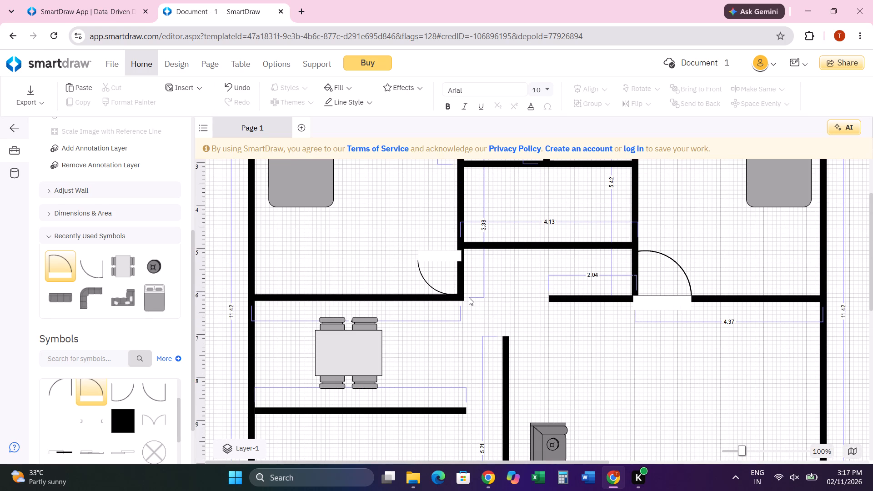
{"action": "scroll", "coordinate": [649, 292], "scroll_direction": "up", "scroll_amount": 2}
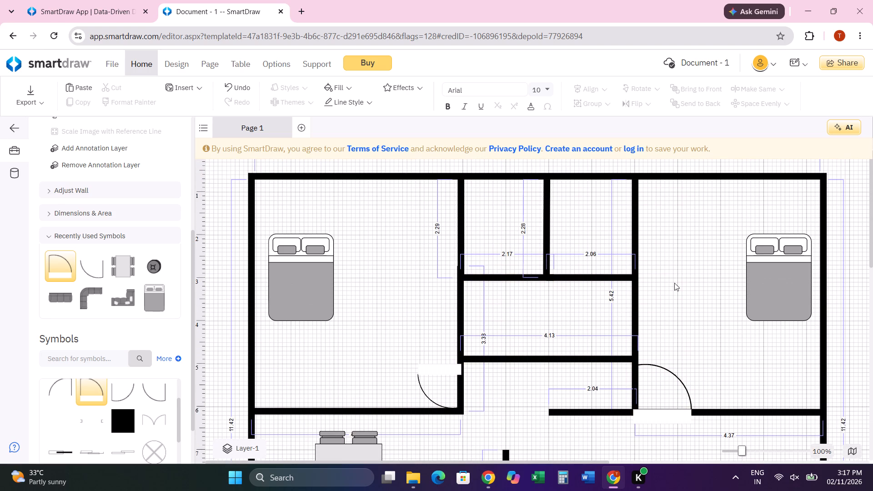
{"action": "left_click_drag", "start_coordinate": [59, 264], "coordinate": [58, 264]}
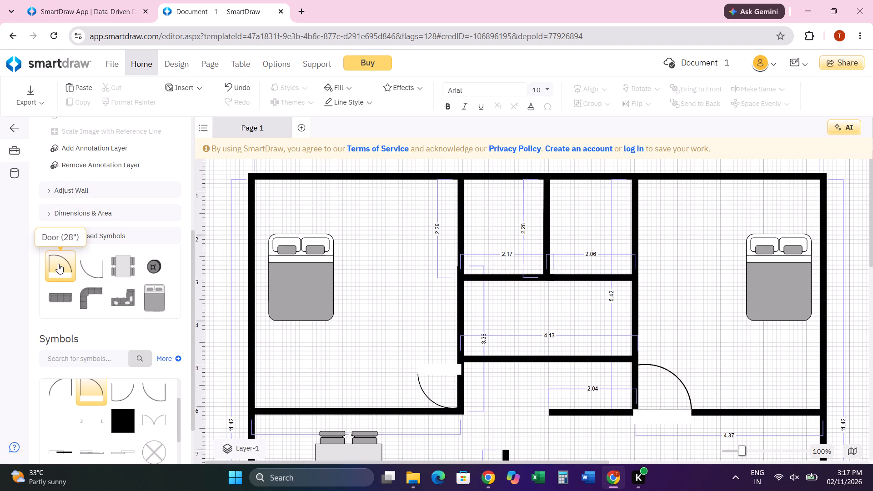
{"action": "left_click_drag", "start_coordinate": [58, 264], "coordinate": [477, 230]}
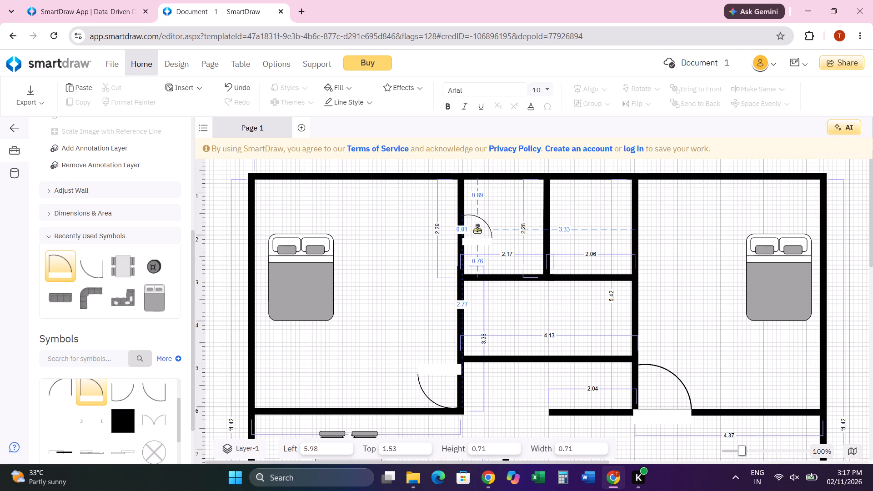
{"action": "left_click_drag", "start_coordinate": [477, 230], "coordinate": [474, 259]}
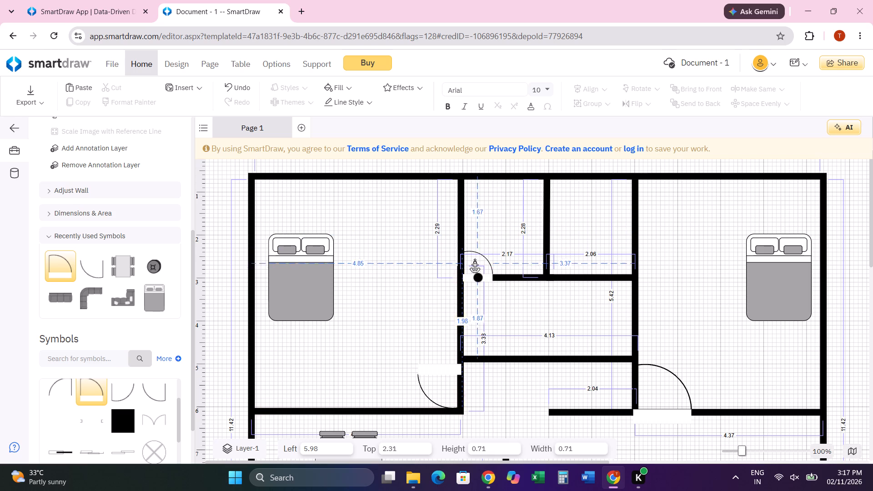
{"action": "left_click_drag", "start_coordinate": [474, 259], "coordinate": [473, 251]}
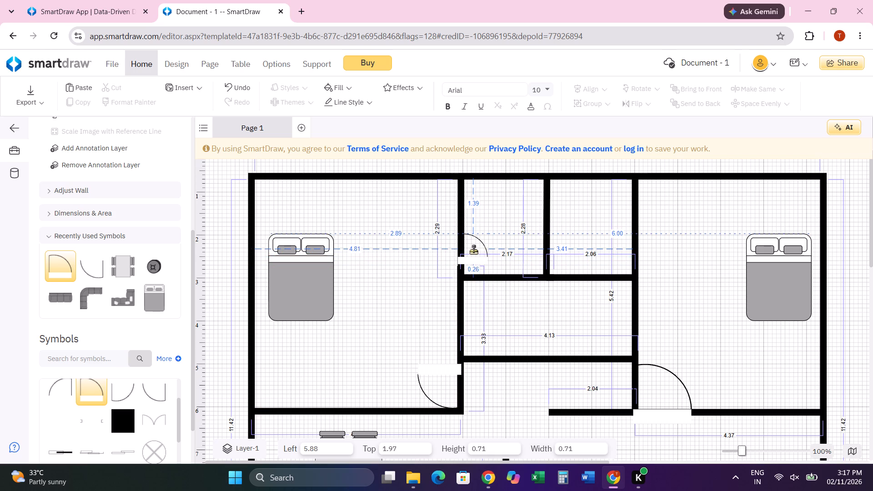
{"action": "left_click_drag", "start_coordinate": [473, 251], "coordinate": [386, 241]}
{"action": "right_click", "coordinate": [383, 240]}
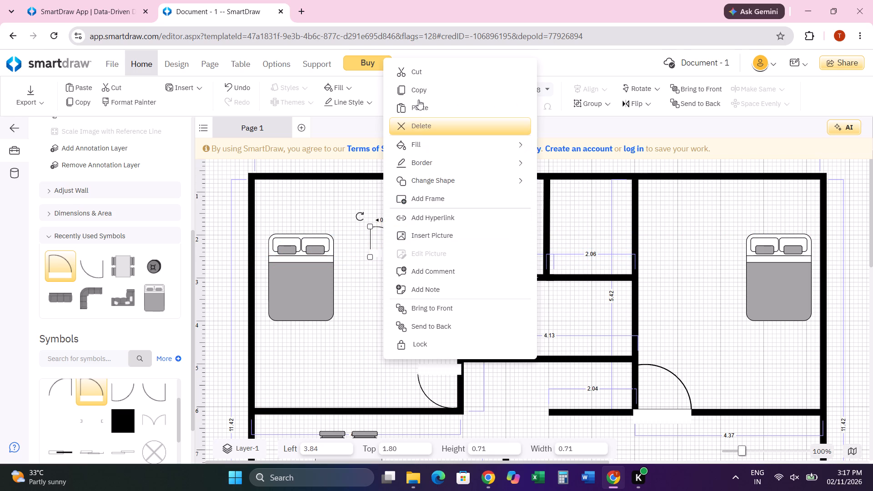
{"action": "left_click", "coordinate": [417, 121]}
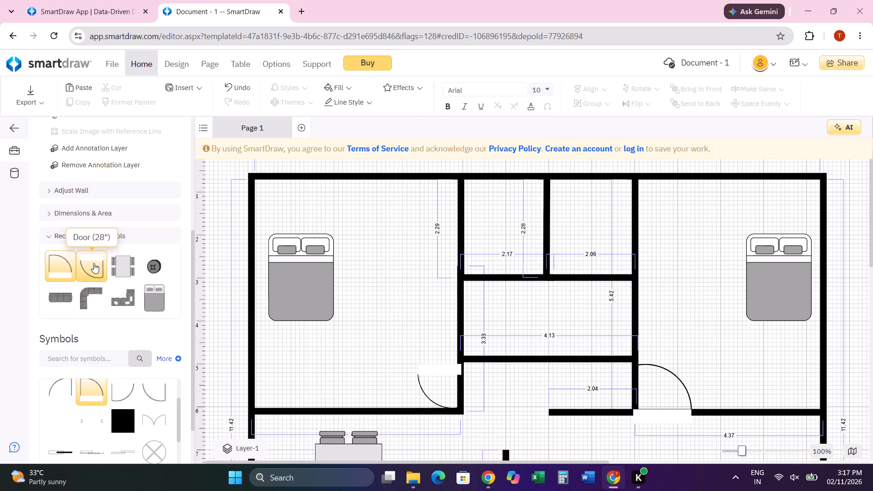
Place a Door (28") in the lower-left corner of the left small upper room, about 0.91 by 0.91, at about Left 5.9, Top 2.2.
{"action": "left_click_drag", "start_coordinate": [60, 262], "coordinate": [281, 261]}
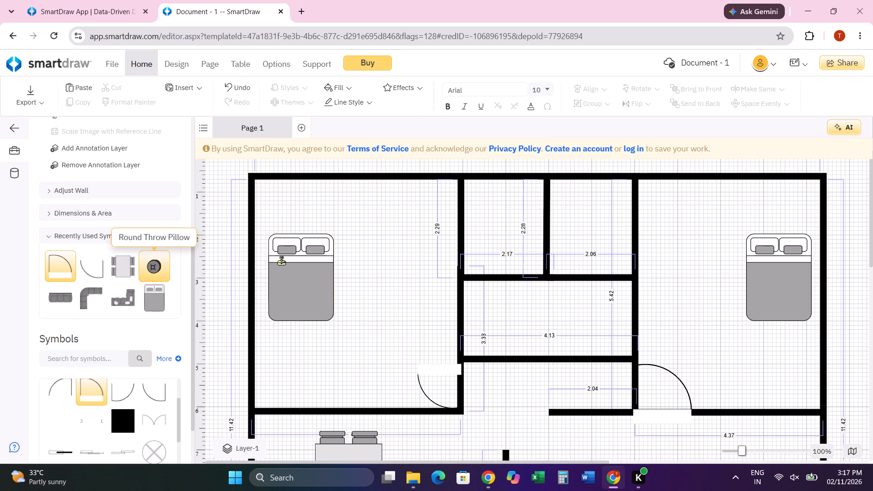
{"action": "left_click_drag", "start_coordinate": [281, 261], "coordinate": [472, 251]}
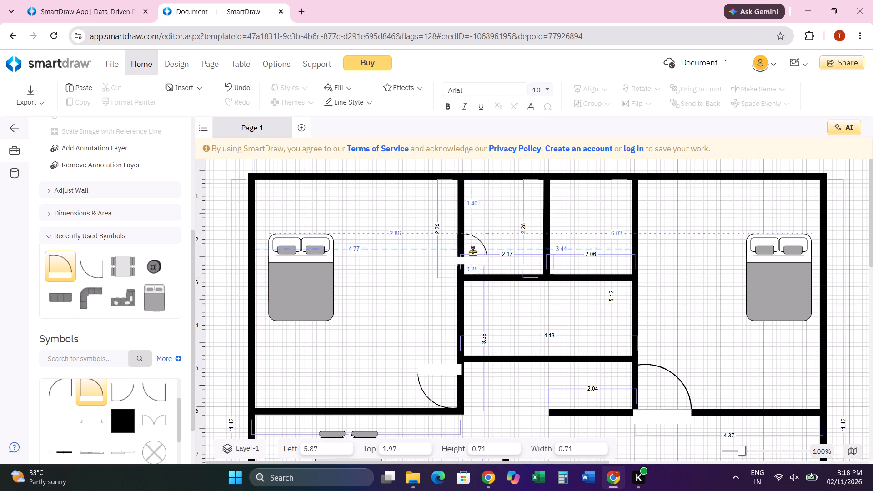
{"action": "left_click_drag", "start_coordinate": [472, 251], "coordinate": [491, 240]}
{"action": "left_click_drag", "start_coordinate": [507, 256], "coordinate": [515, 264]}
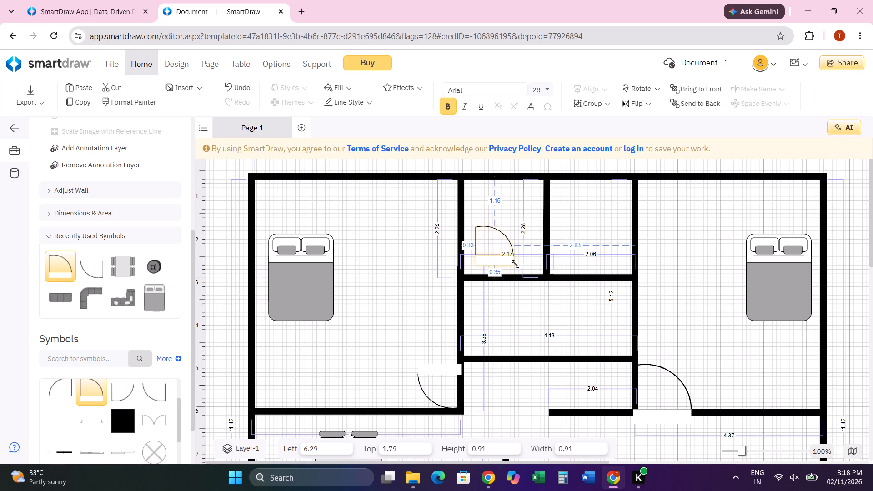
{"action": "left_click_drag", "start_coordinate": [515, 264], "coordinate": [514, 264]}
{"action": "left_click_drag", "start_coordinate": [492, 263], "coordinate": [476, 271]}
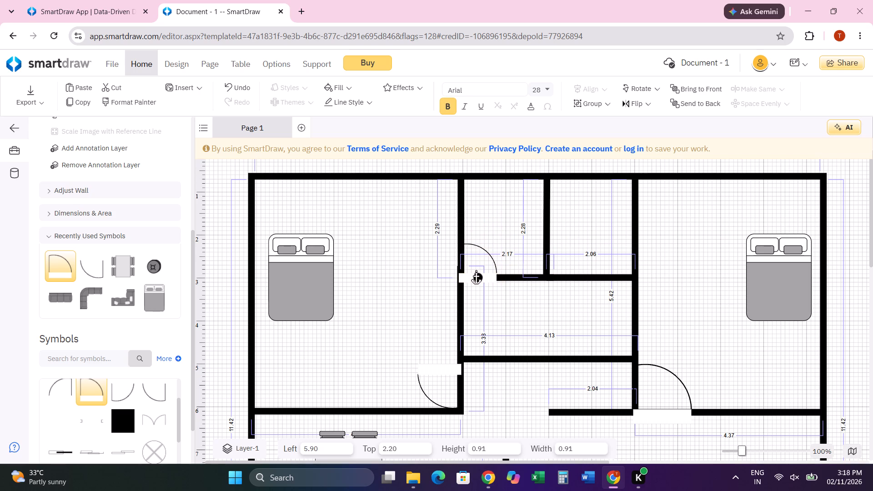
{"action": "left_click_drag", "start_coordinate": [476, 271], "coordinate": [473, 270]}
{"action": "left_click", "coordinate": [387, 308]}
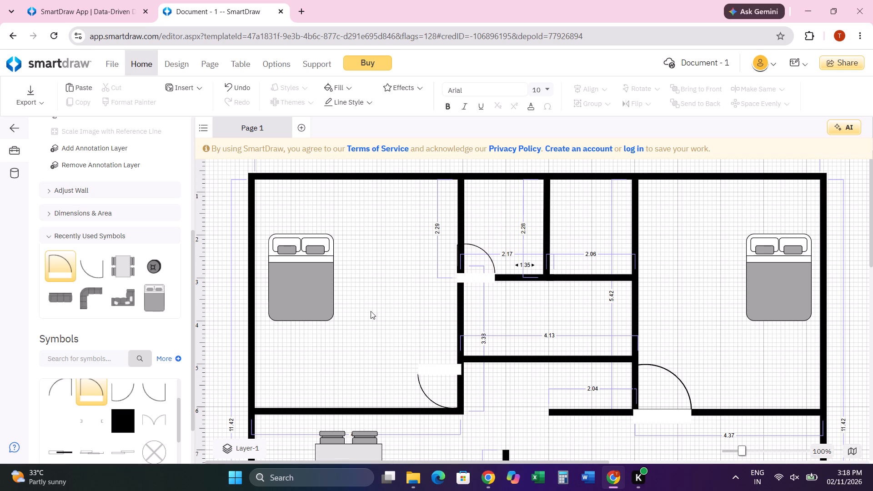
Place a Door (28") in the lower-right corner of the right small upper room, enlarged to about 0.95 by 0.95, against the right wall.
{"action": "scroll", "coordinate": [97, 324], "scroll_direction": "down", "scroll_amount": 1}
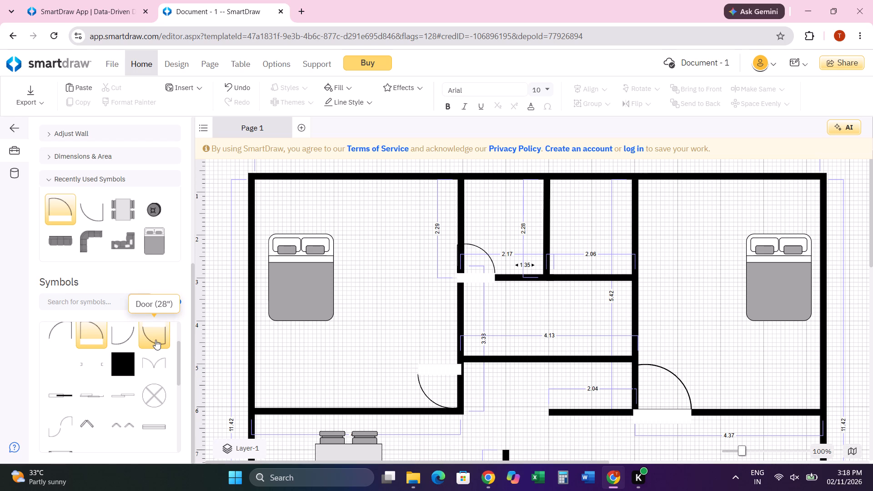
{"action": "left_click", "coordinate": [156, 340]}
{"action": "left_click_drag", "start_coordinate": [149, 336], "coordinate": [636, 250]}
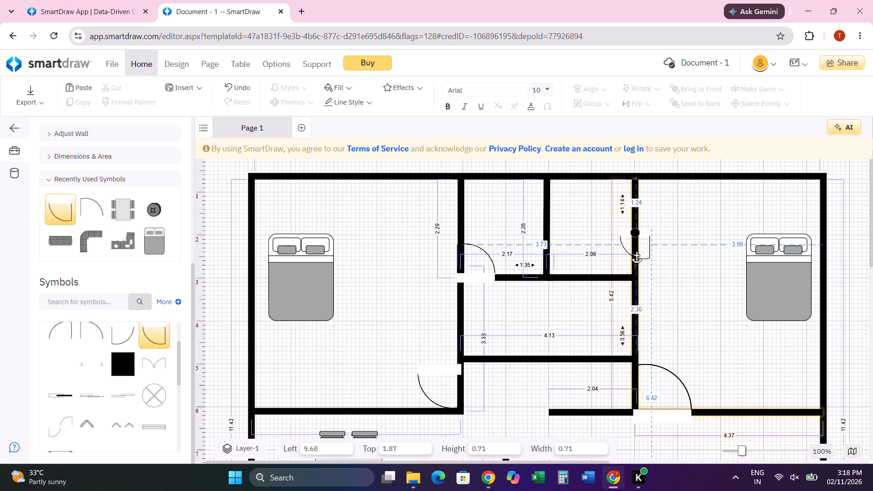
{"action": "left_click_drag", "start_coordinate": [636, 250], "coordinate": [619, 263]}
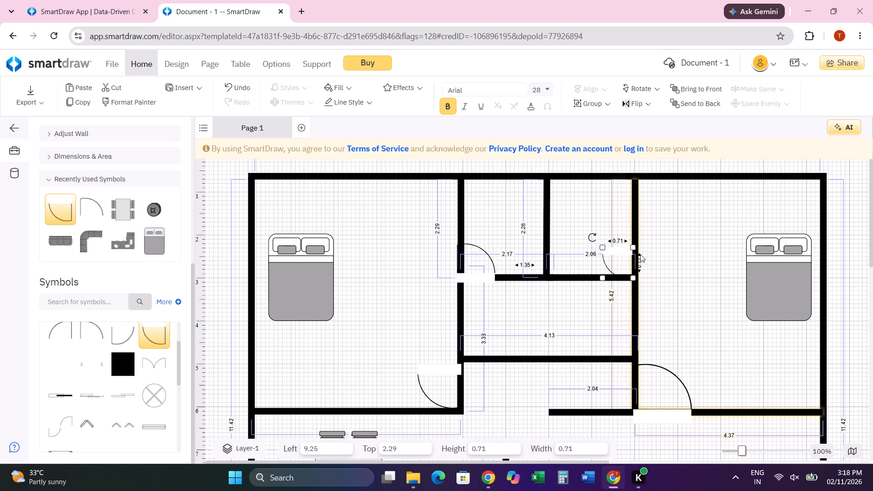
{"action": "left_click_drag", "start_coordinate": [633, 248], "coordinate": [643, 237]}
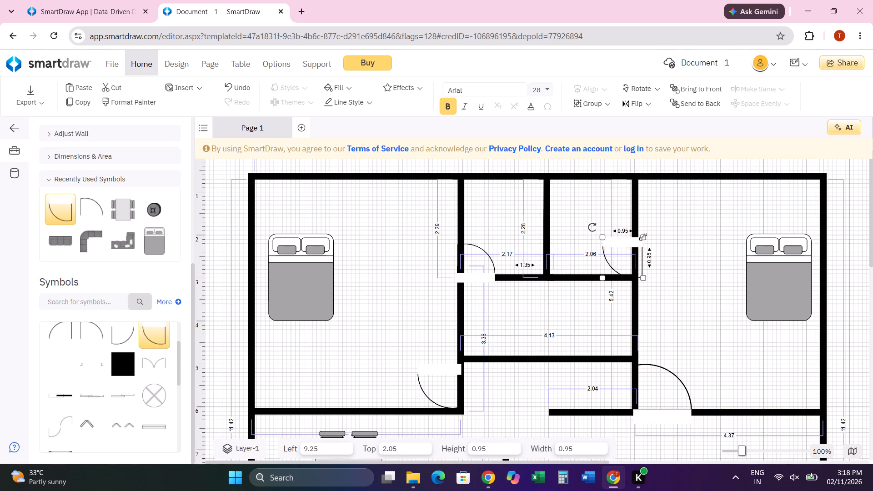
{"action": "left_click_drag", "start_coordinate": [627, 241], "coordinate": [620, 240]}
{"action": "left_click", "coordinate": [652, 273]}
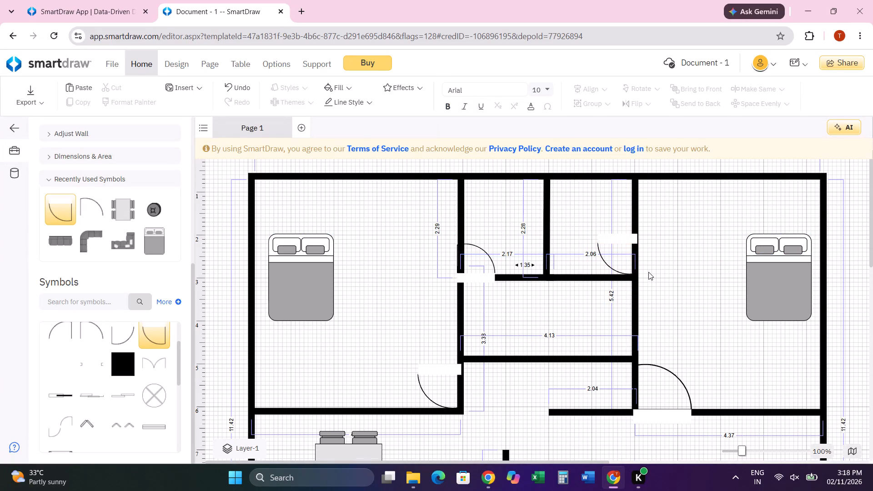
Place a Double Door (60") near the right wall of the corner-sofa room, at about Left 12.30, Top 10.20, turned a quarter turn counterclockwise.
{"action": "scroll", "coordinate": [515, 276], "scroll_direction": "down", "scroll_amount": 2}
{"action": "scroll", "coordinate": [515, 276], "scroll_direction": "up", "scroll_amount": 1}
{"action": "scroll", "coordinate": [515, 276], "scroll_direction": "down", "scroll_amount": 3}
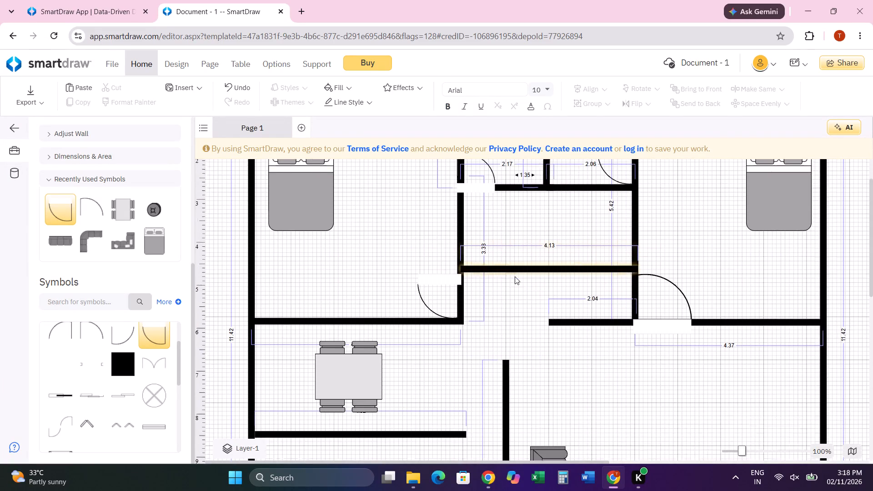
{"action": "scroll", "coordinate": [524, 272], "scroll_direction": "down", "scroll_amount": 2}
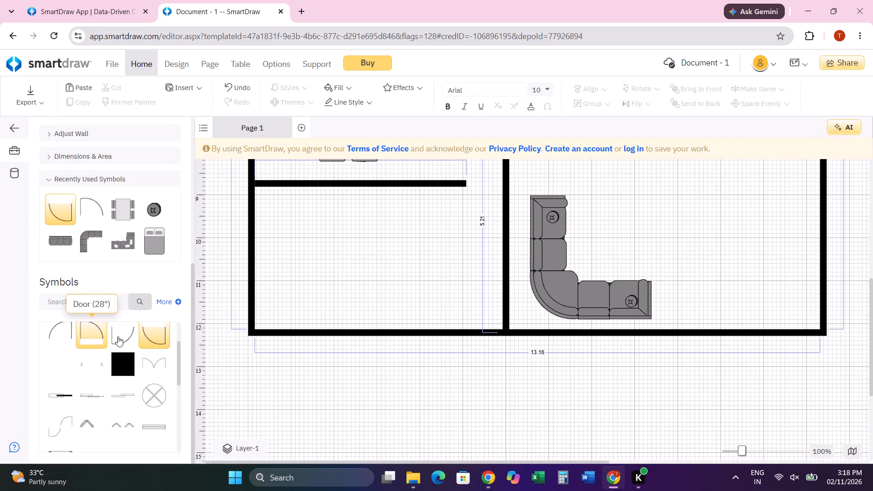
{"action": "left_click", "coordinate": [154, 361]}
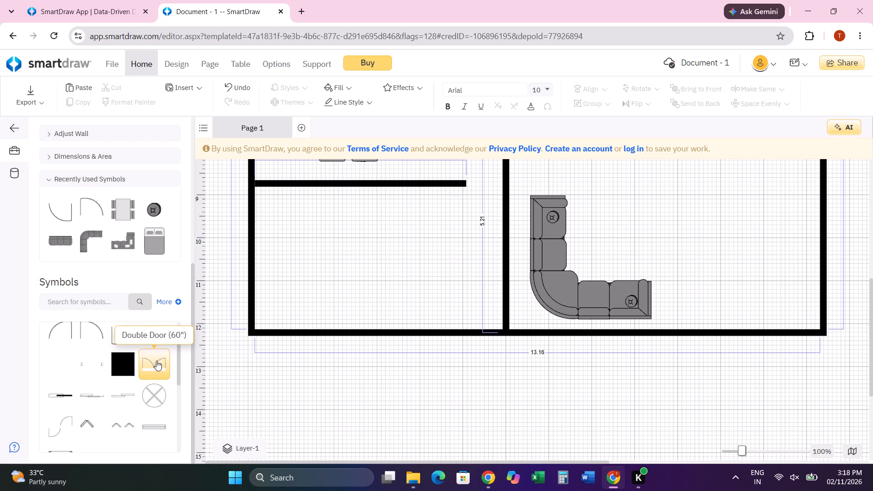
{"action": "scroll", "coordinate": [156, 370], "scroll_direction": "down", "scroll_amount": 2}
{"action": "scroll", "coordinate": [159, 381], "scroll_direction": "up", "scroll_amount": 2}
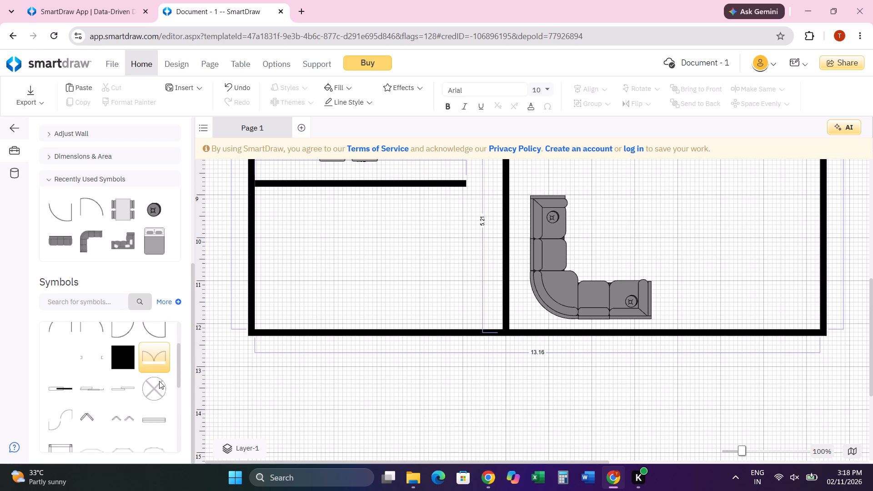
{"action": "left_click_drag", "start_coordinate": [148, 356], "coordinate": [766, 265]}
{"action": "left_click_drag", "start_coordinate": [723, 237], "coordinate": [730, 285]}
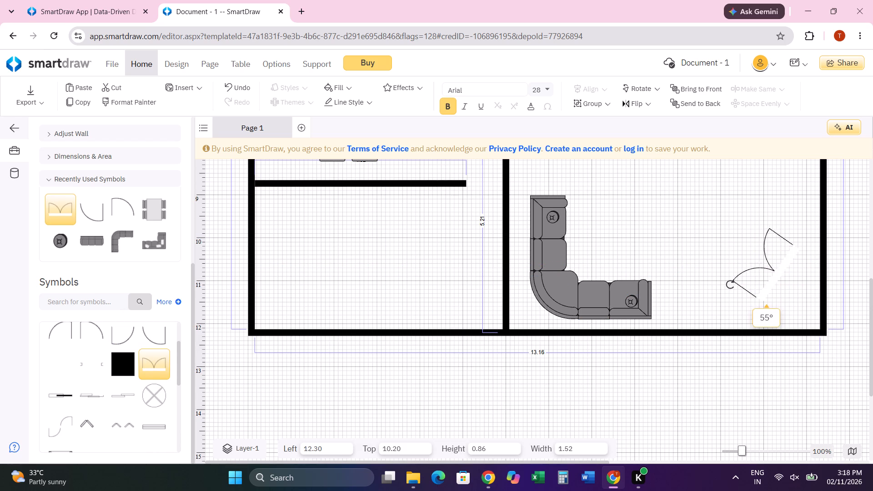
{"action": "left_click_drag", "start_coordinate": [730, 285], "coordinate": [746, 299]}
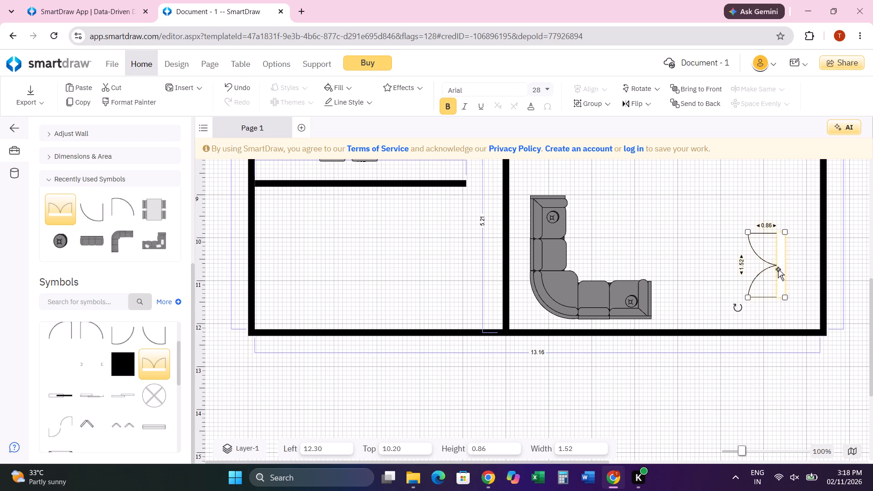
Fit the double door into the lower end of the right exterior wall, just above the corner, enlarged to about 1.04 by 1.84.
{"action": "left_click_drag", "start_coordinate": [782, 266], "coordinate": [821, 304]}
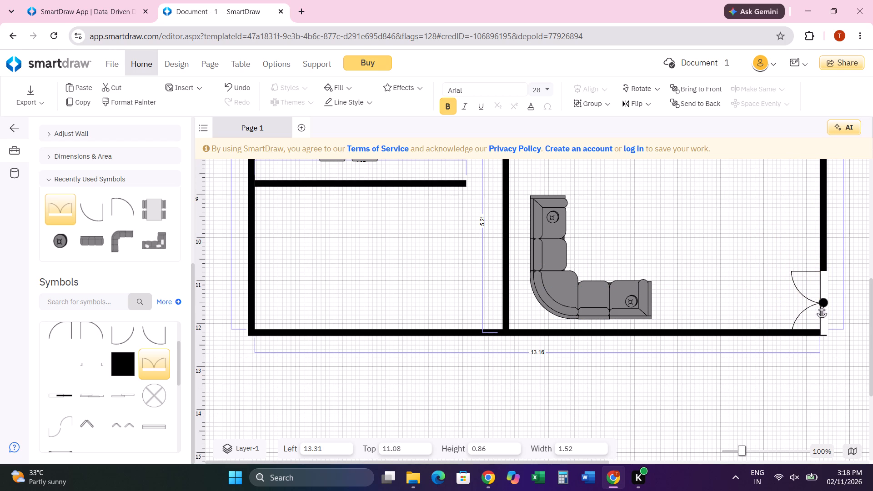
{"action": "left_click_drag", "start_coordinate": [821, 304], "coordinate": [820, 301]}
{"action": "left_click_drag", "start_coordinate": [828, 268], "coordinate": [833, 264]}
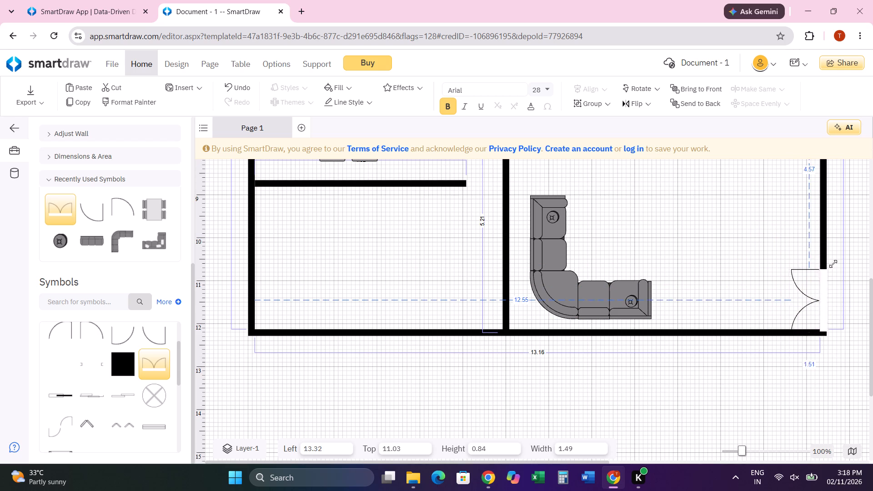
{"action": "left_click_drag", "start_coordinate": [833, 264], "coordinate": [838, 253]}
{"action": "left_click_drag", "start_coordinate": [828, 279], "coordinate": [825, 273]}
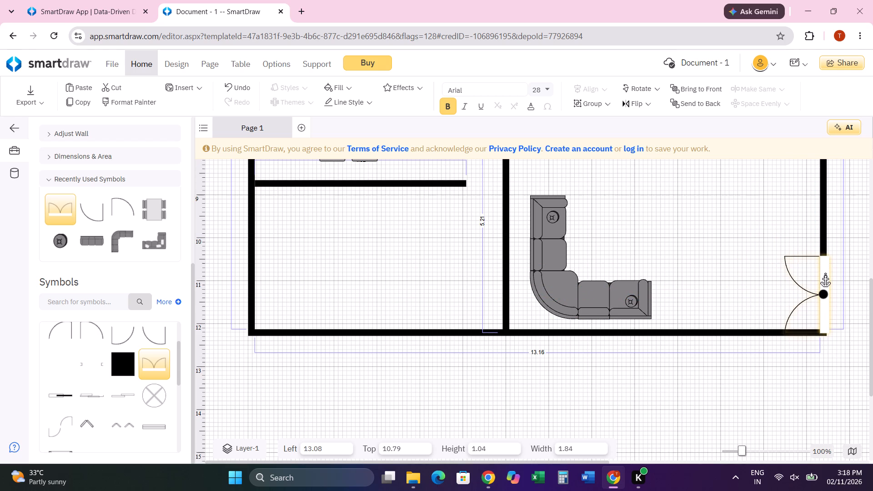
{"action": "left_click_drag", "start_coordinate": [825, 273], "coordinate": [824, 276]}
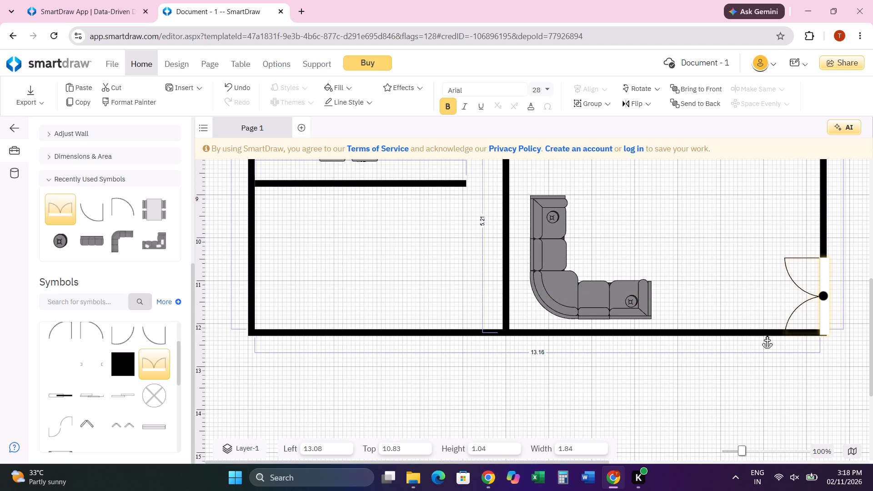
{"action": "left_click", "coordinate": [765, 342]}
{"action": "left_click", "coordinate": [763, 196]}
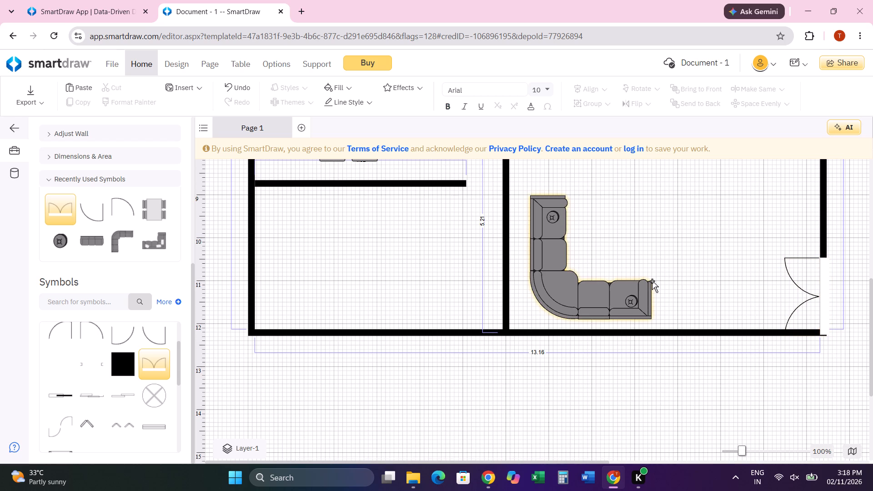
{"action": "left_click", "coordinate": [826, 276]}
{"action": "left_click_drag", "start_coordinate": [825, 281], "coordinate": [825, 281]}
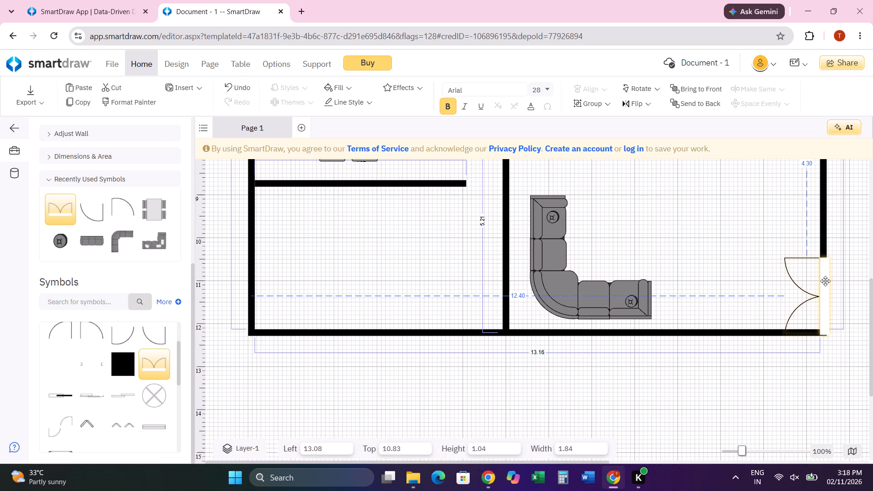
{"action": "left_click_drag", "start_coordinate": [825, 281], "coordinate": [825, 276]}
{"action": "left_click", "coordinate": [706, 251]}
Collapse the Doors & Windows symbol category and expand Bathtubs & Showers to show its symbols.
{"action": "scroll", "coordinate": [670, 287], "scroll_direction": "up", "scroll_amount": 1}
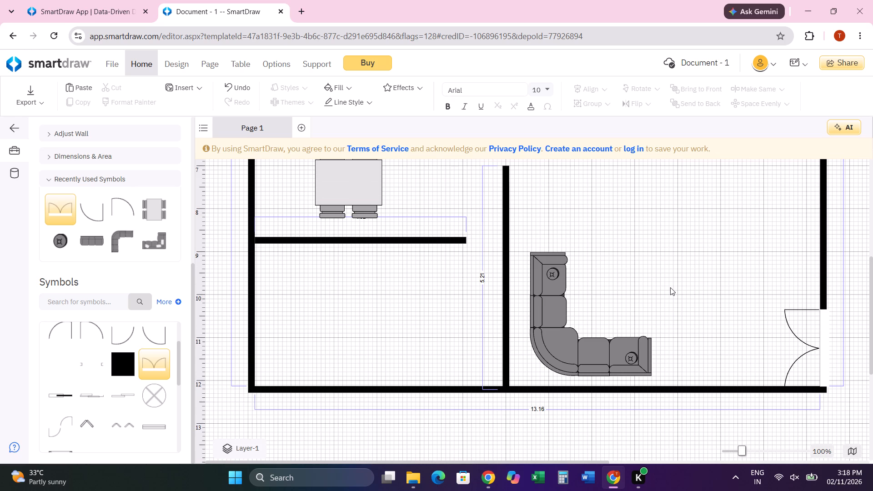
{"action": "scroll", "coordinate": [166, 321], "scroll_direction": "up", "scroll_amount": 2}
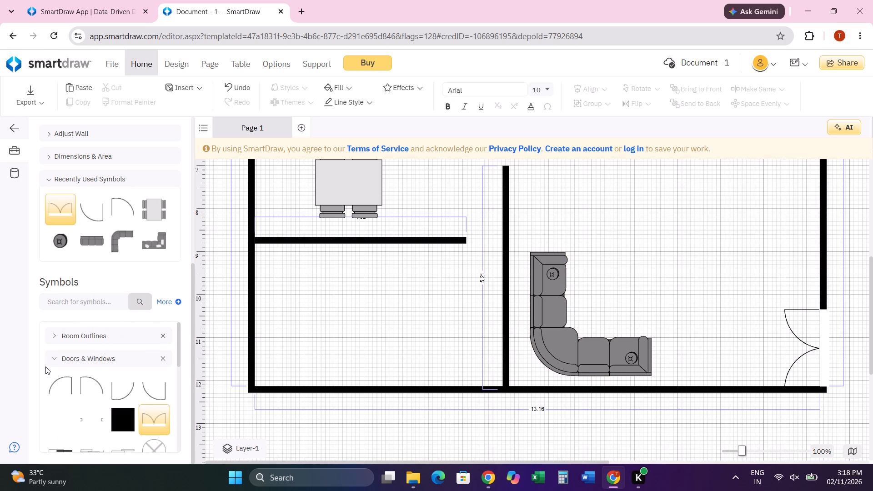
{"action": "left_click", "coordinate": [62, 361]}
{"action": "scroll", "coordinate": [577, 318], "scroll_direction": "up", "scroll_amount": 4}
{"action": "scroll", "coordinate": [609, 306], "scroll_direction": "down", "scroll_amount": 1}
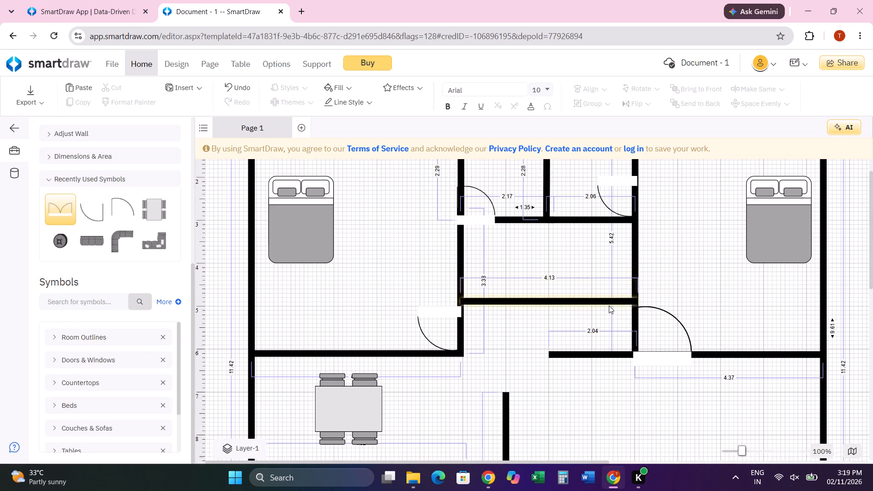
{"action": "scroll", "coordinate": [609, 306], "scroll_direction": "down", "scroll_amount": 3}
{"action": "scroll", "coordinate": [66, 353], "scroll_direction": "down", "scroll_amount": 1}
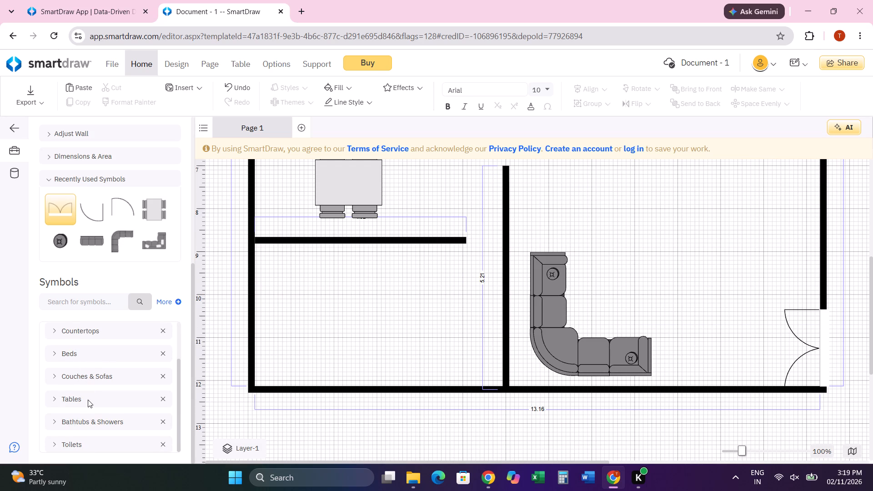
{"action": "scroll", "coordinate": [88, 400], "scroll_direction": "down", "scroll_amount": 1}
{"action": "left_click", "coordinate": [102, 420]}
{"action": "scroll", "coordinate": [145, 419], "scroll_direction": "down", "scroll_amount": 1}
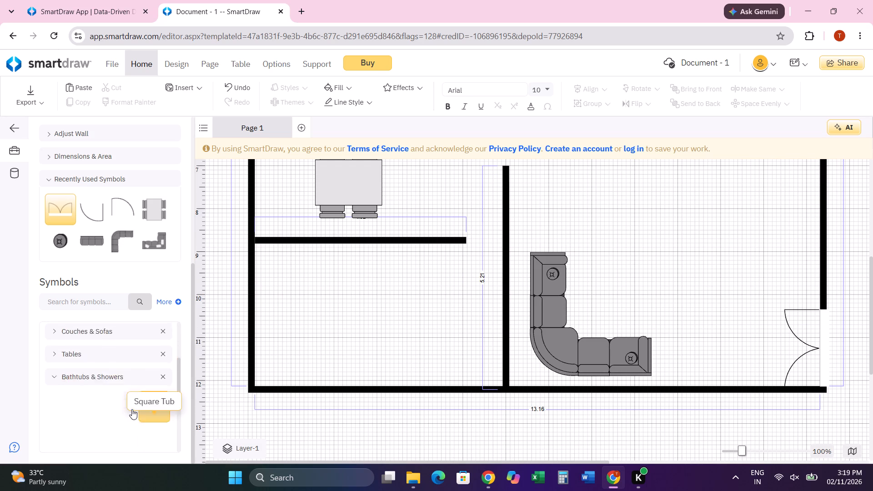
{"action": "scroll", "coordinate": [143, 401], "scroll_direction": "down", "scroll_amount": 1}
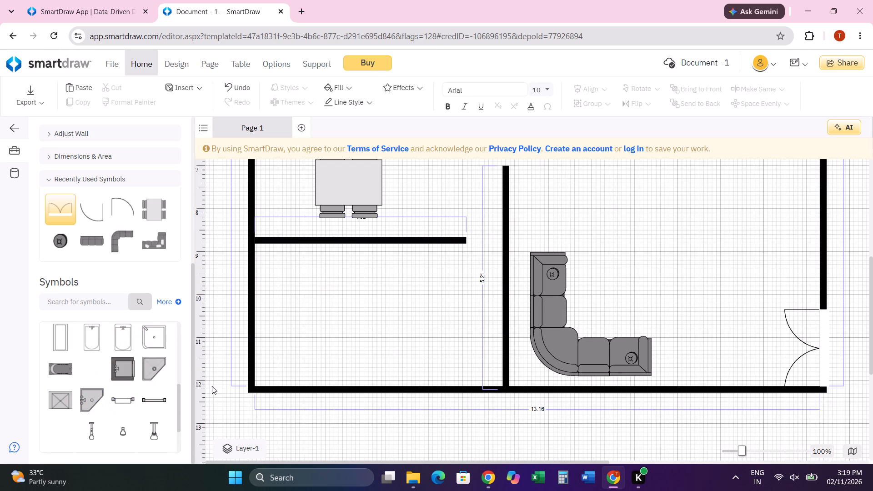
Place a Combination Bath/Shower beside the dividing wall in the left small upper room, at about Left 6.79, Top 0.87.
{"action": "scroll", "coordinate": [298, 386], "scroll_direction": "up", "scroll_amount": 3}
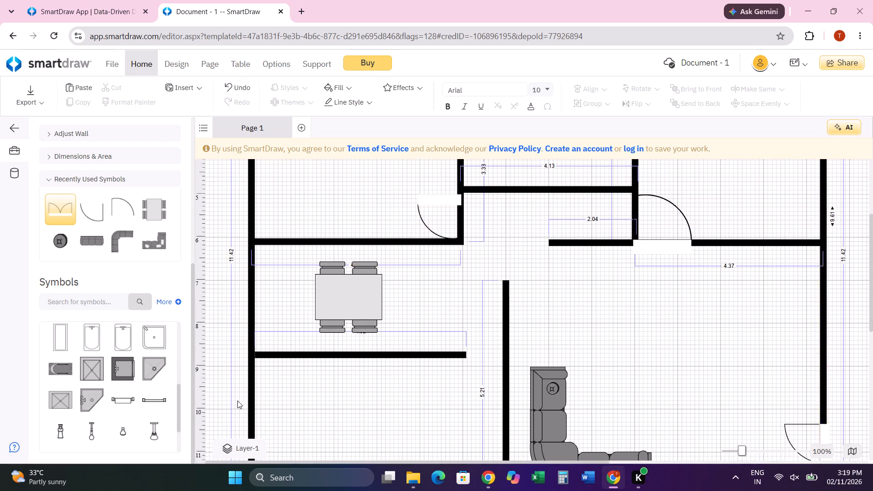
{"action": "scroll", "coordinate": [225, 401], "scroll_direction": "up", "scroll_amount": 1}
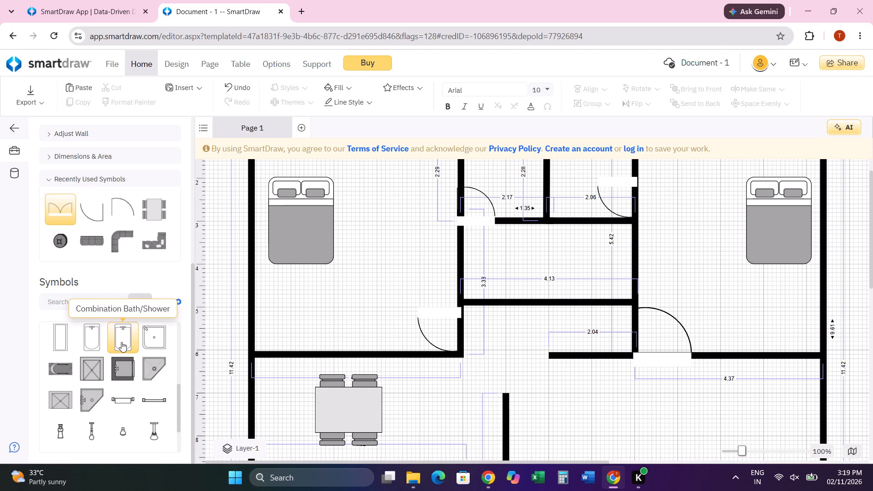
{"action": "left_click_drag", "start_coordinate": [121, 342], "coordinate": [394, 217]}
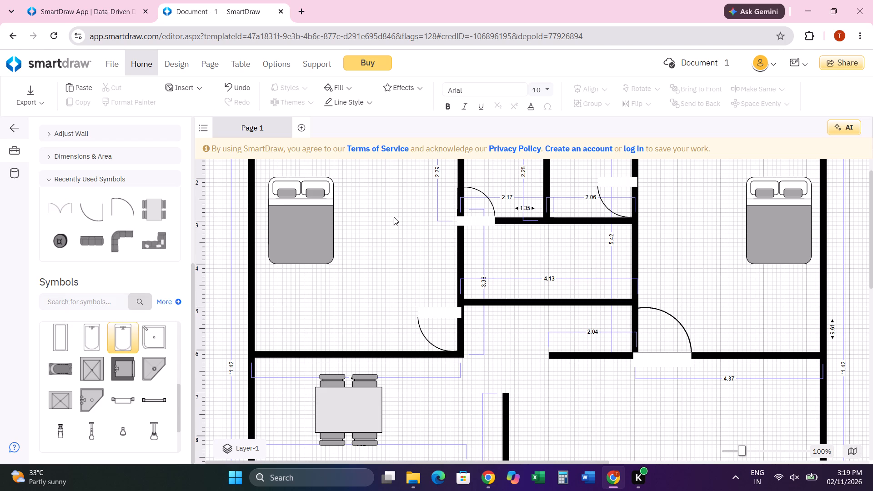
{"action": "scroll", "coordinate": [370, 301], "scroll_direction": "up", "scroll_amount": 5}
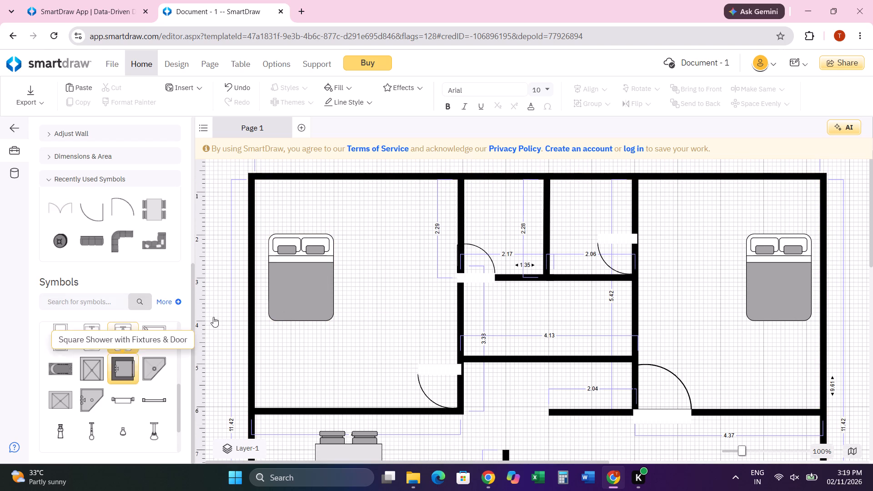
{"action": "left_click_drag", "start_coordinate": [499, 193], "coordinate": [509, 238]}
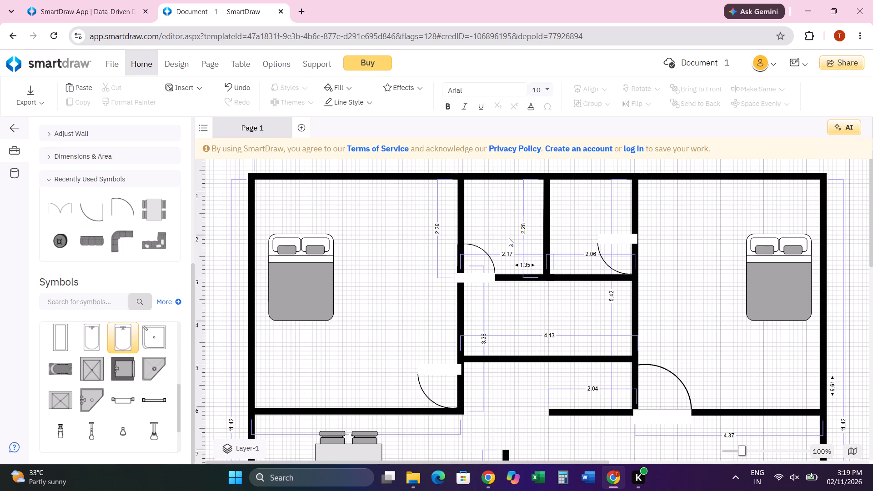
{"action": "left_click_drag", "start_coordinate": [123, 338], "coordinate": [511, 213]}
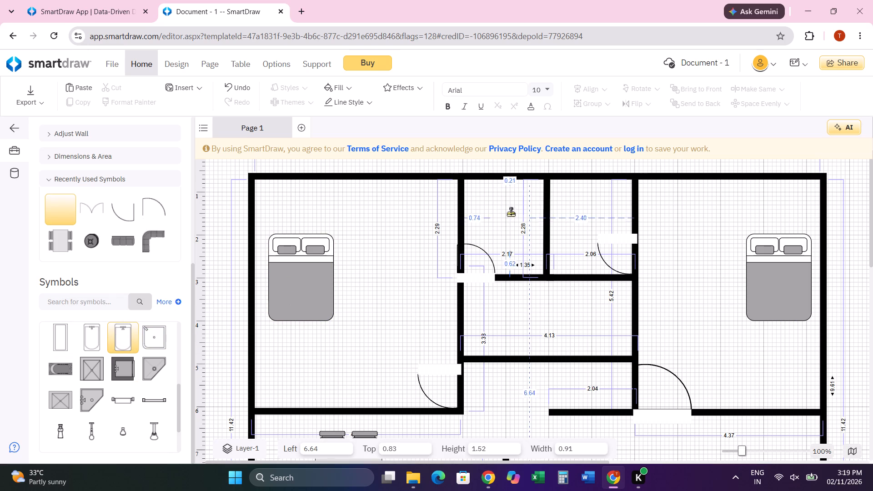
{"action": "left_click_drag", "start_coordinate": [511, 213], "coordinate": [509, 210]}
{"action": "left_click_drag", "start_coordinate": [513, 205], "coordinate": [522, 216]}
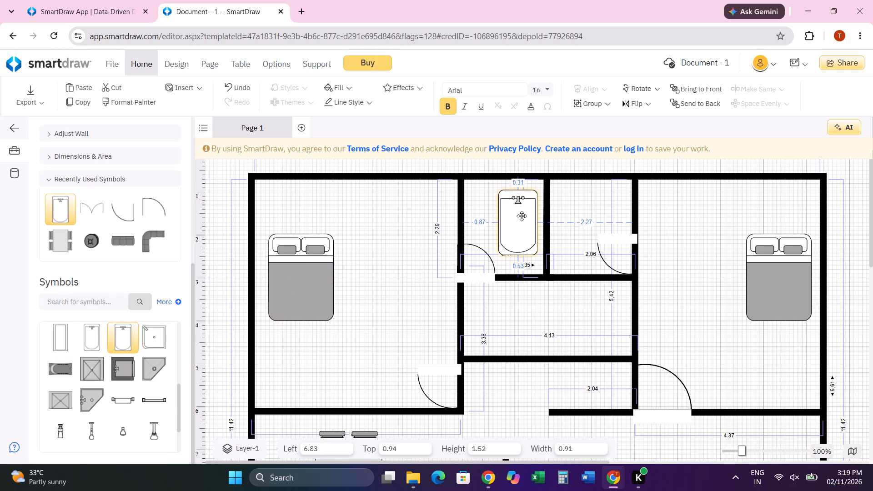
{"action": "left_click_drag", "start_coordinate": [522, 216], "coordinate": [521, 215]}
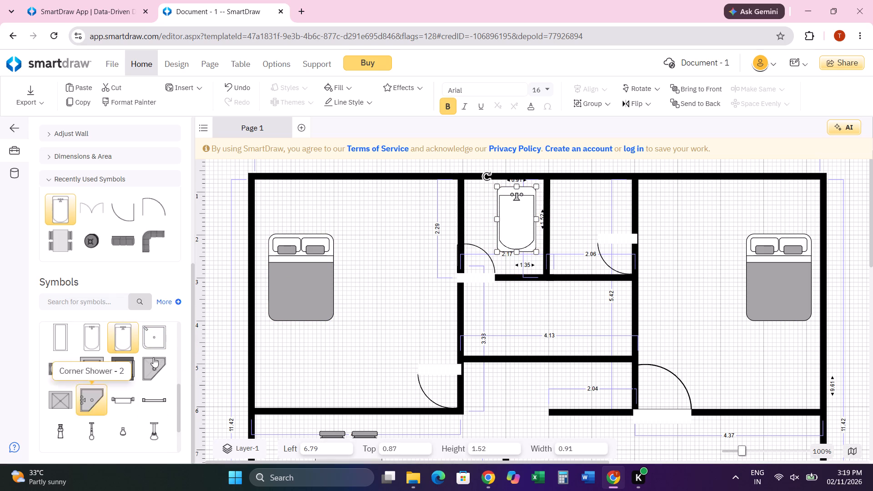
Place a second Combination Bath/Shower beside the dividing wall in the right small upper room, at about Left 8.12, Top 0.87.
{"action": "left_click_drag", "start_coordinate": [126, 338], "coordinate": [568, 225]}
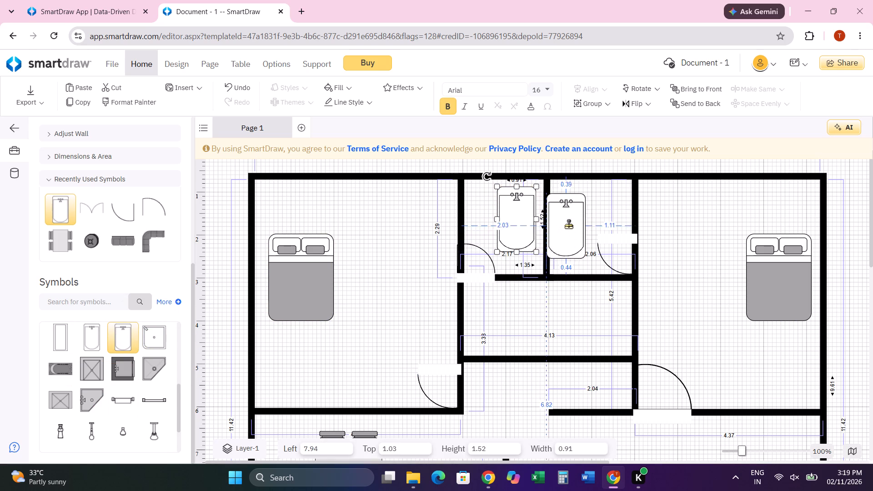
{"action": "left_click_drag", "start_coordinate": [568, 225], "coordinate": [573, 220]}
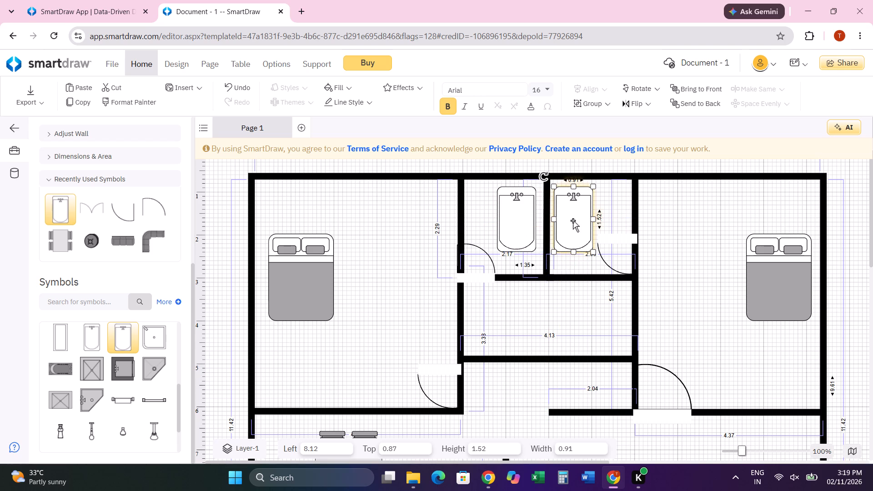
Place a Shower Head - 4 against the upper wall of the left small bathroom, left of the bath, at about Left 6.30, Top 0.67.
{"action": "scroll", "coordinate": [116, 424], "scroll_direction": "down", "scroll_amount": 1}
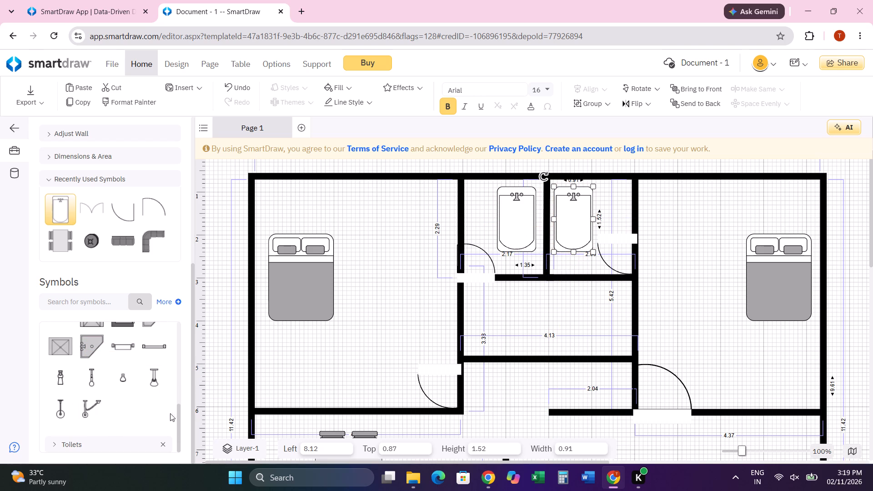
{"action": "left_click", "coordinate": [90, 407]}
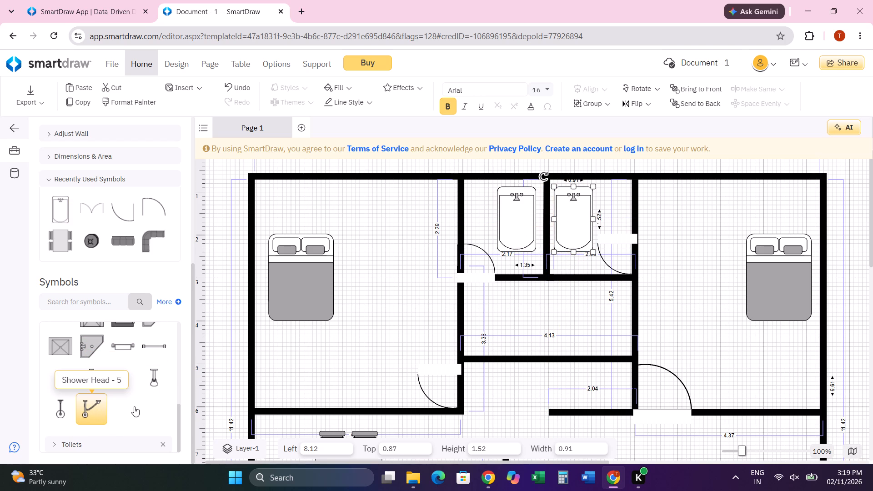
{"action": "scroll", "coordinate": [134, 406], "scroll_direction": "up", "scroll_amount": 1}
{"action": "scroll", "coordinate": [137, 410], "scroll_direction": "down", "scroll_amount": 1}
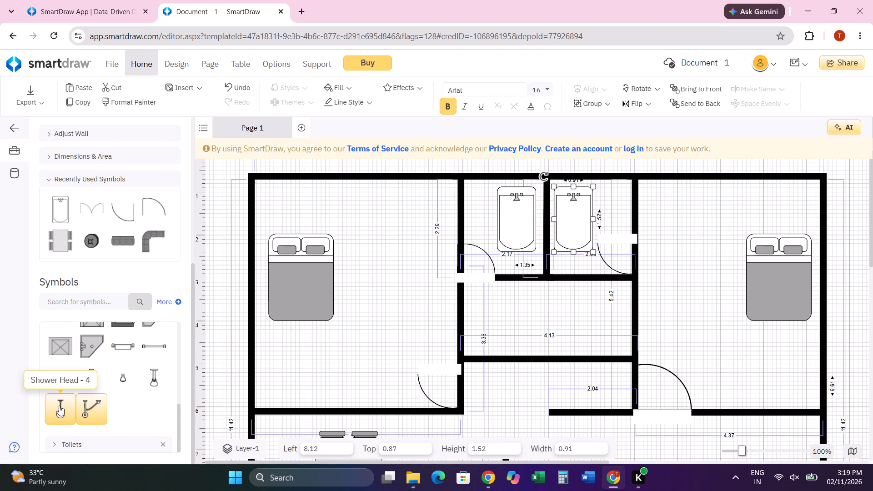
{"action": "left_click_drag", "start_coordinate": [59, 406], "coordinate": [478, 183]}
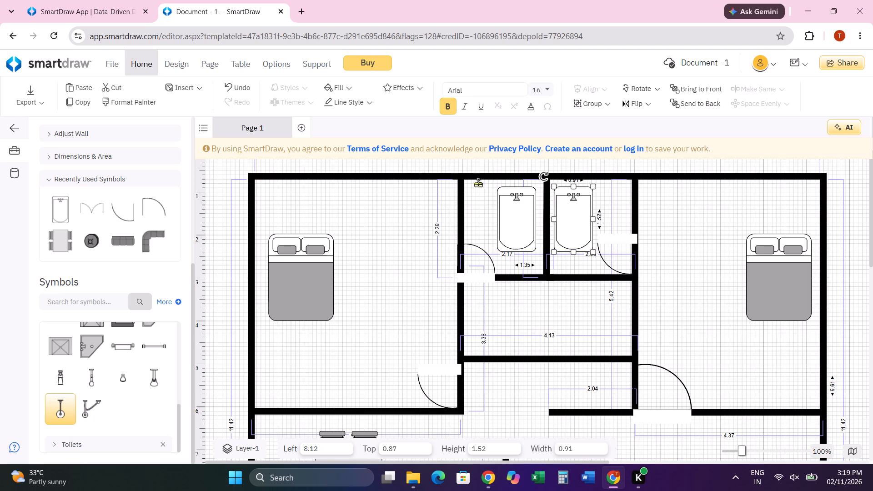
{"action": "left_click_drag", "start_coordinate": [478, 183], "coordinate": [479, 184]}
{"action": "left_click", "coordinate": [475, 219]}
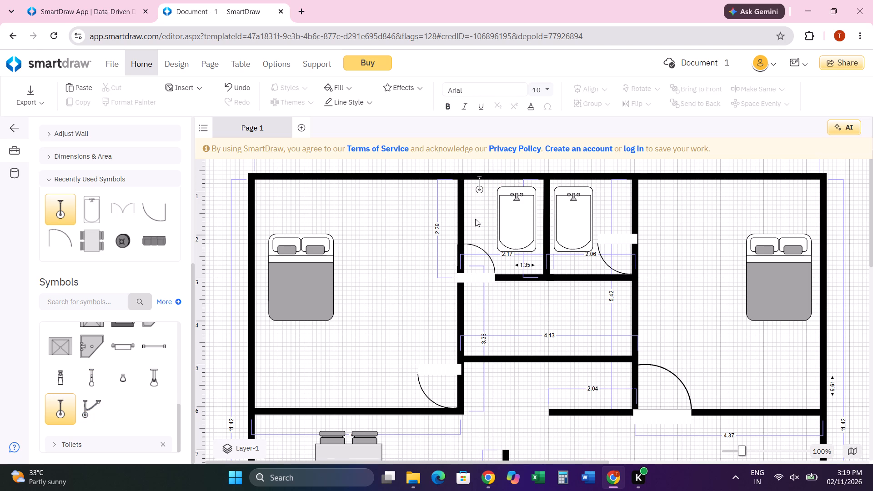
{"action": "left_click", "coordinate": [478, 183]}
{"action": "left_click", "coordinate": [479, 185]}
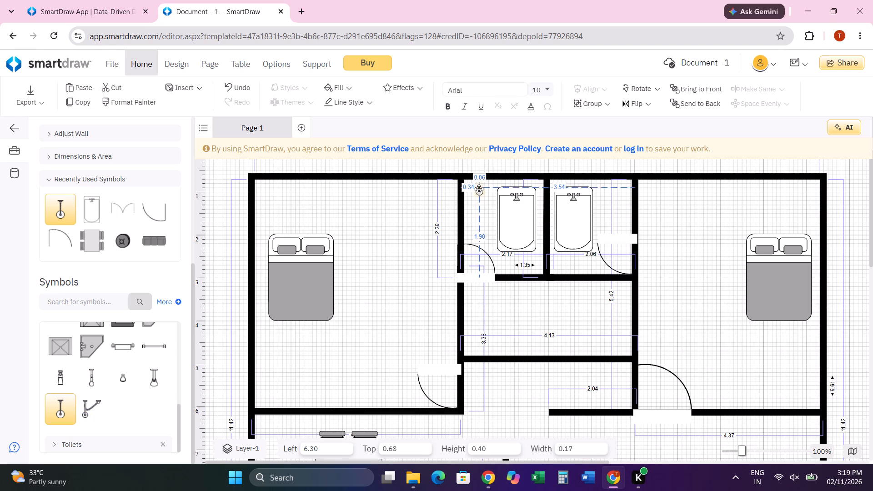
{"action": "left_click", "coordinate": [482, 225]}
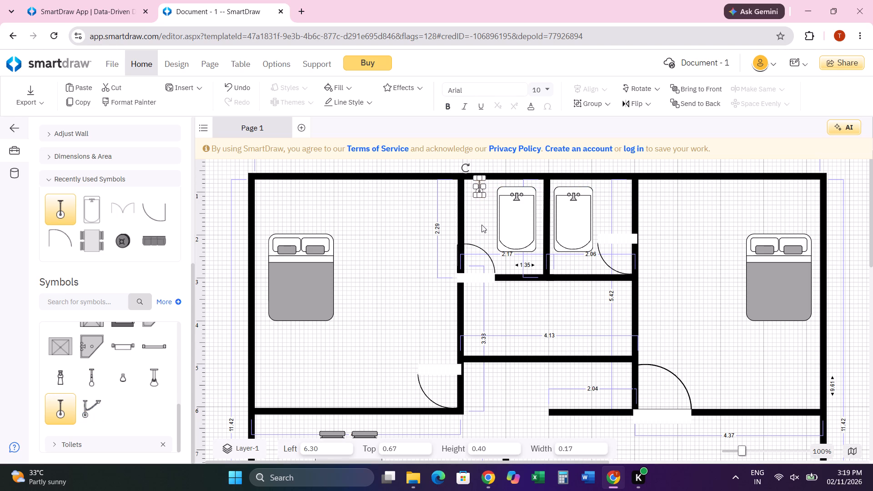
Place another Shower Head - 4 against the upper wall of the right small bathroom, between the bath and the right wall.
{"action": "left_click_drag", "start_coordinate": [57, 411], "coordinate": [350, 307]}
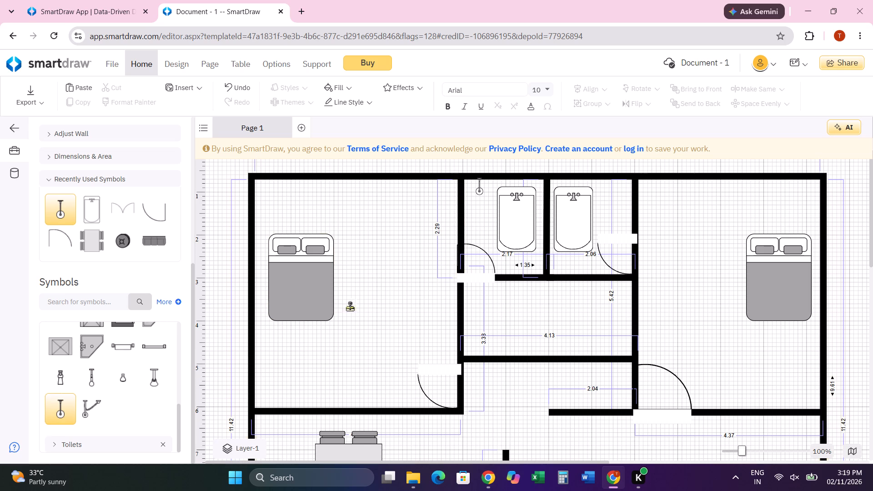
{"action": "left_click_drag", "start_coordinate": [350, 307], "coordinate": [622, 187]}
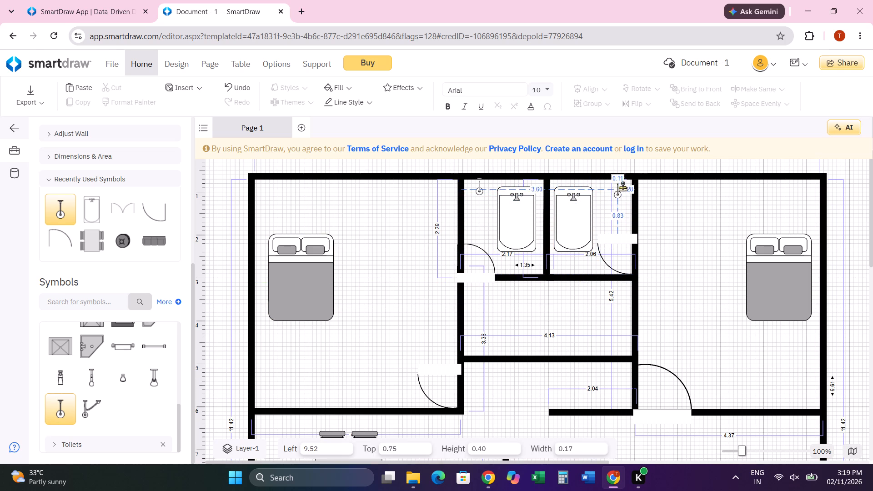
{"action": "left_click_drag", "start_coordinate": [622, 187], "coordinate": [622, 188]}
{"action": "left_click", "coordinate": [614, 210]}
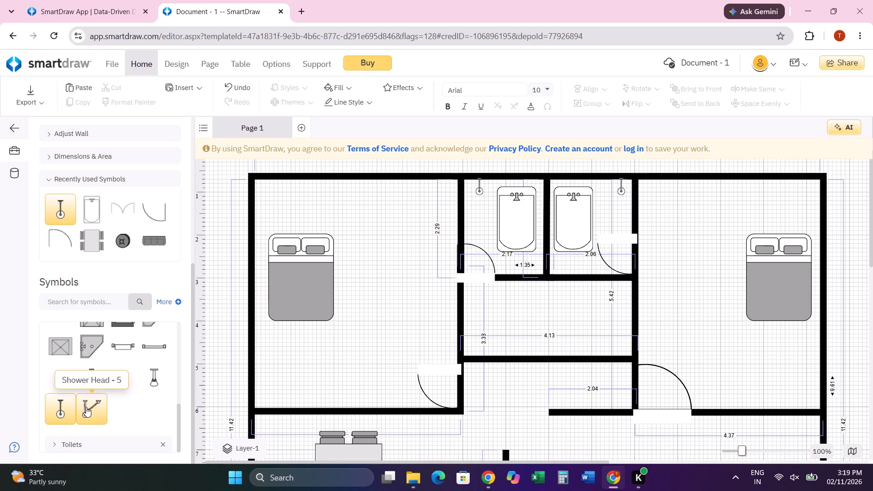
Place a Towel Bar (24") against the bottom wall of the left small bathroom, below the bath, at about Left 7.02, Top 2.81.
{"action": "scroll", "coordinate": [135, 356], "scroll_direction": "up", "scroll_amount": 1}
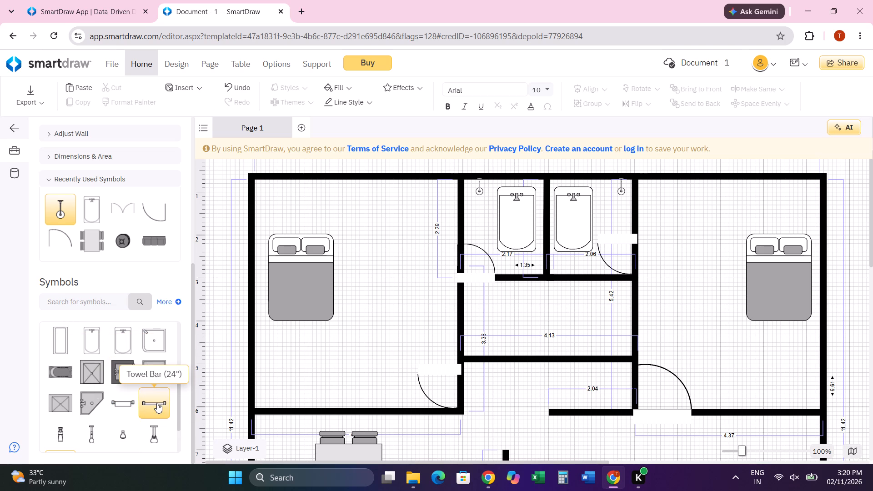
{"action": "left_click", "coordinate": [155, 406]}
{"action": "left_click_drag", "start_coordinate": [154, 404], "coordinate": [424, 303]}
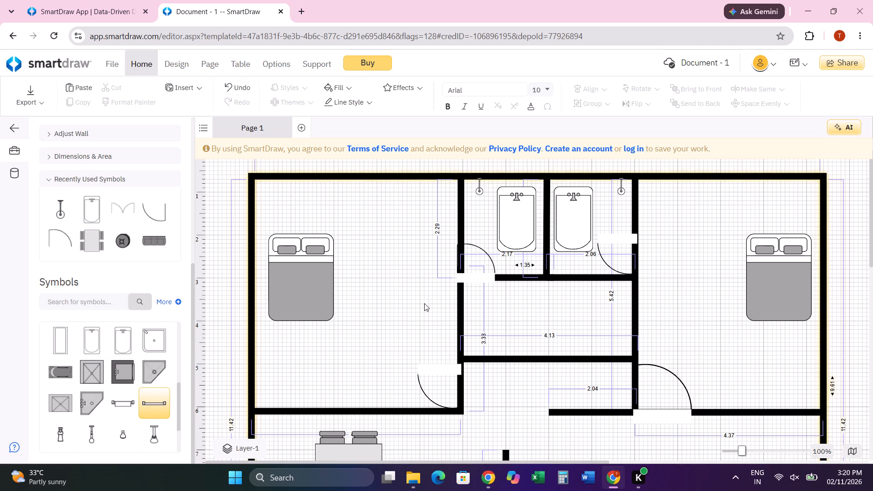
{"action": "left_click_drag", "start_coordinate": [424, 303], "coordinate": [520, 271]}
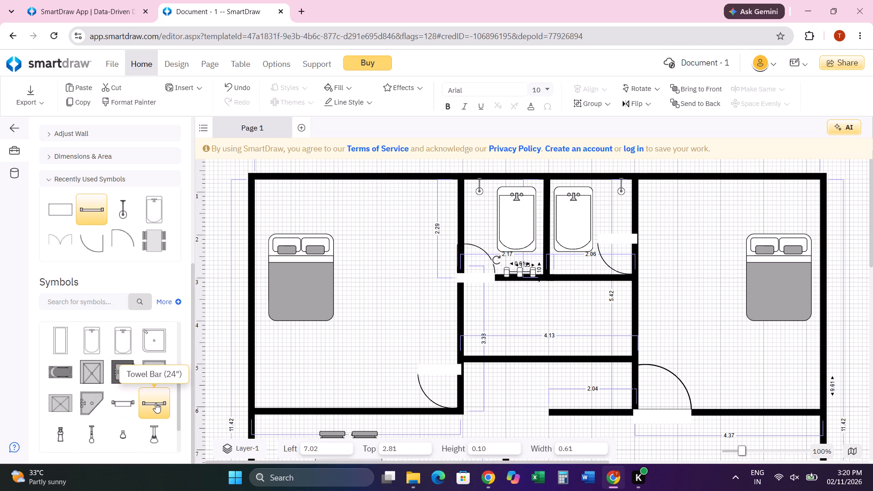
Place a second Towel Bar (24") against the bottom wall of the right small bathroom, below the bath.
{"action": "left_click_drag", "start_coordinate": [156, 403], "coordinate": [594, 274]}
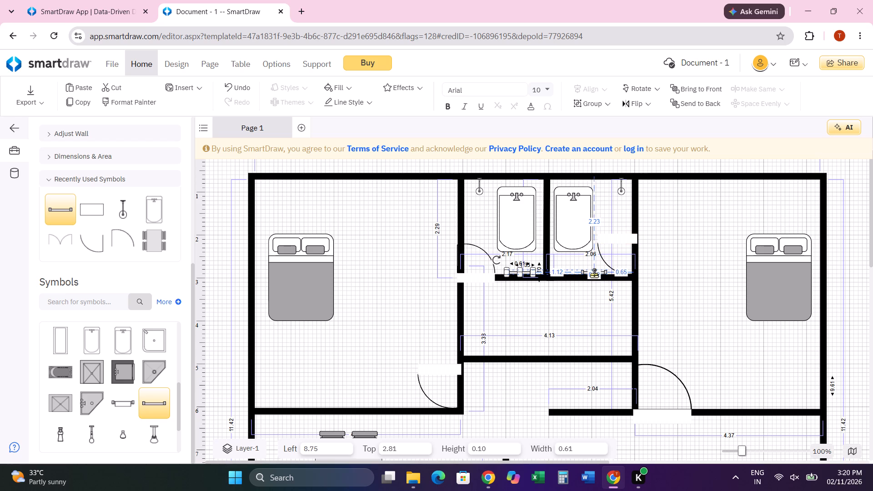
{"action": "left_click_drag", "start_coordinate": [594, 274], "coordinate": [591, 267]}
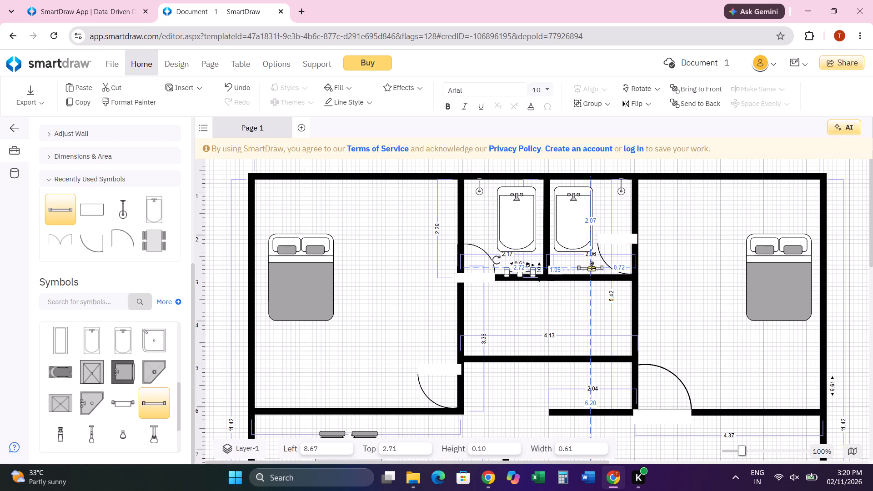
{"action": "left_click_drag", "start_coordinate": [591, 267], "coordinate": [571, 272]}
{"action": "left_click", "coordinate": [539, 326]}
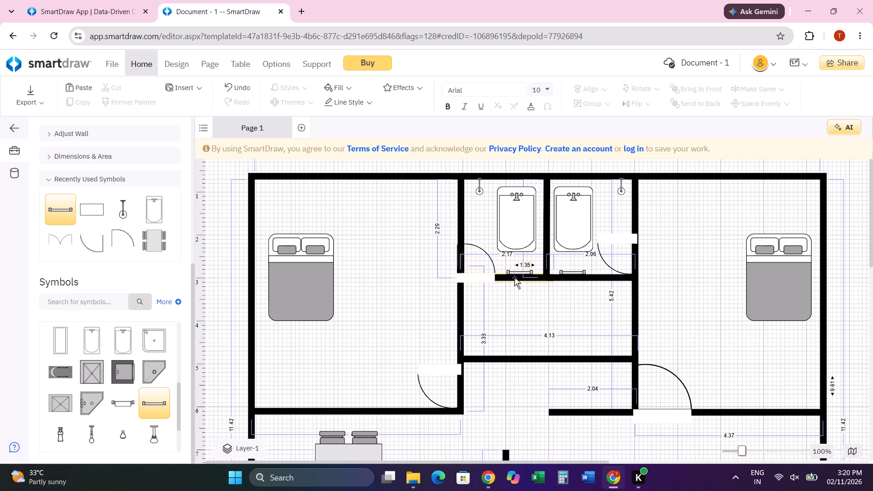
{"action": "left_click", "coordinate": [517, 270]}
Place a Shower Head - 2 against the left wall of the left small bathroom, above the door, at about Left 6.07, Top 1.80.
{"action": "scroll", "coordinate": [127, 390], "scroll_direction": "down", "scroll_amount": 1}
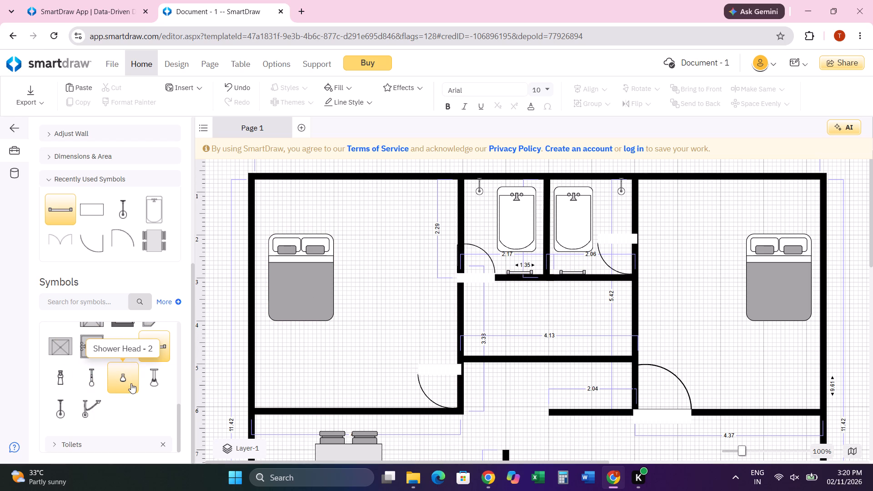
{"action": "left_click_drag", "start_coordinate": [125, 380], "coordinate": [440, 252]}
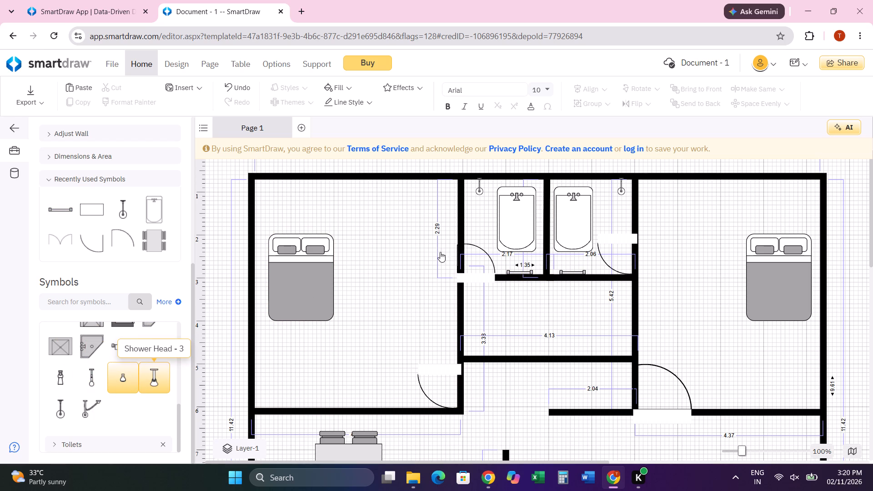
{"action": "left_click_drag", "start_coordinate": [440, 252], "coordinate": [468, 229]}
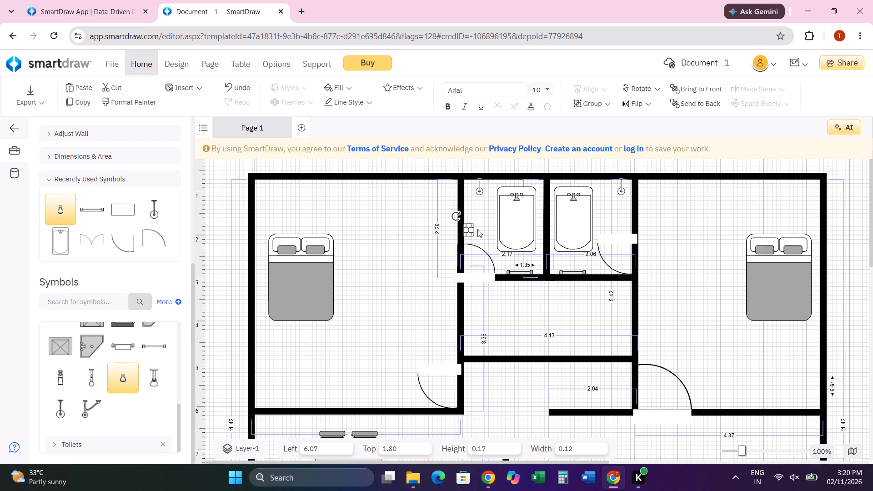
{"action": "left_click", "coordinate": [479, 236]}
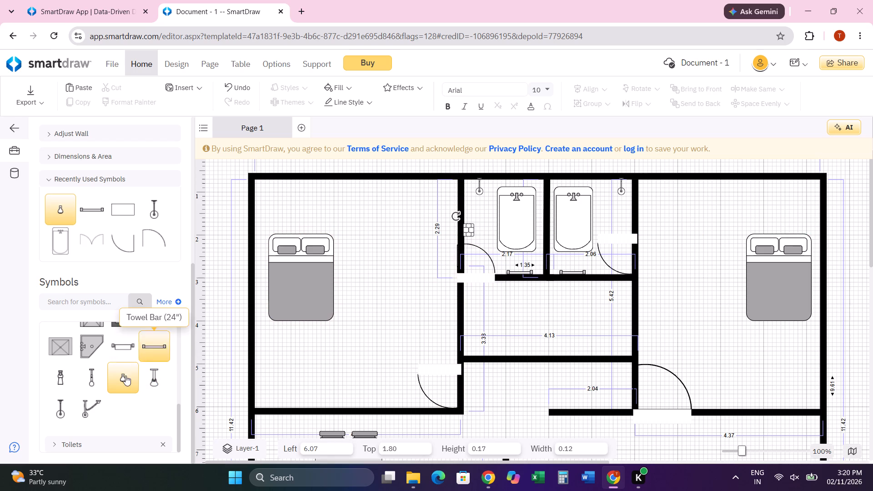
Place another Shower Head - 2 against the right wall of the right small bathroom, at about Left 9.77, Top 1.46.
{"action": "left_click_drag", "start_coordinate": [118, 381], "coordinate": [622, 228]}
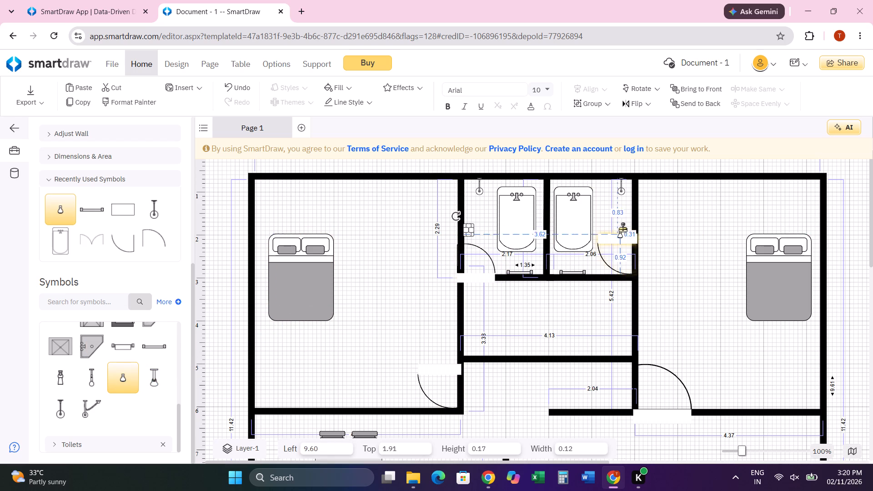
{"action": "left_click_drag", "start_coordinate": [622, 228], "coordinate": [627, 215]}
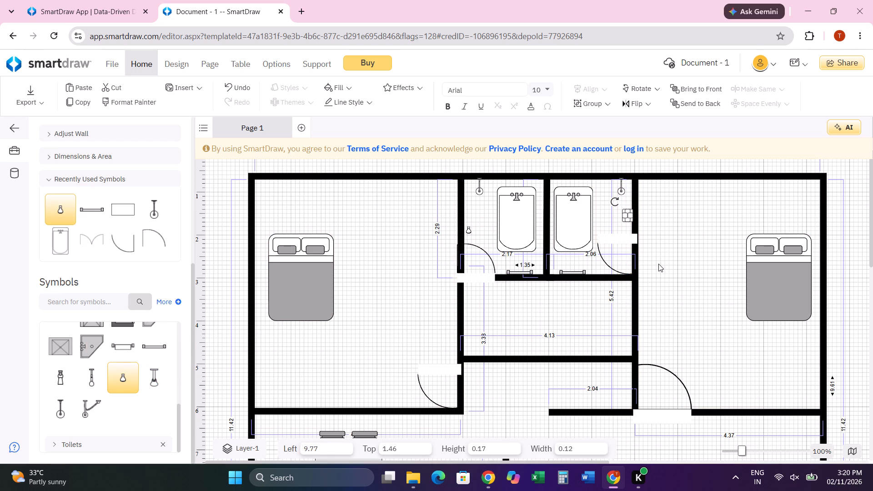
{"action": "left_click", "coordinate": [658, 264]}
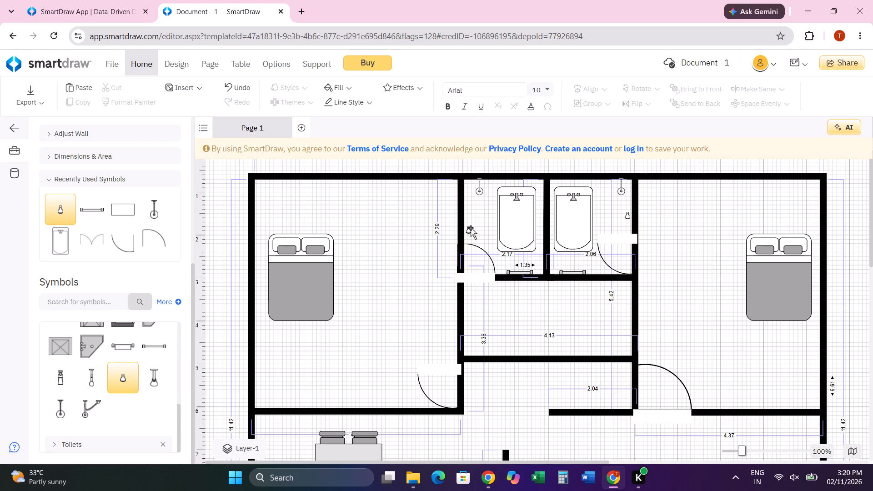
Rotate the left bathroom's Shower Head - 2 to about 90° so it faces into the room from the left wall.
{"action": "left_click", "coordinate": [468, 230]}
{"action": "left_click_drag", "start_coordinate": [454, 218], "coordinate": [452, 224]}
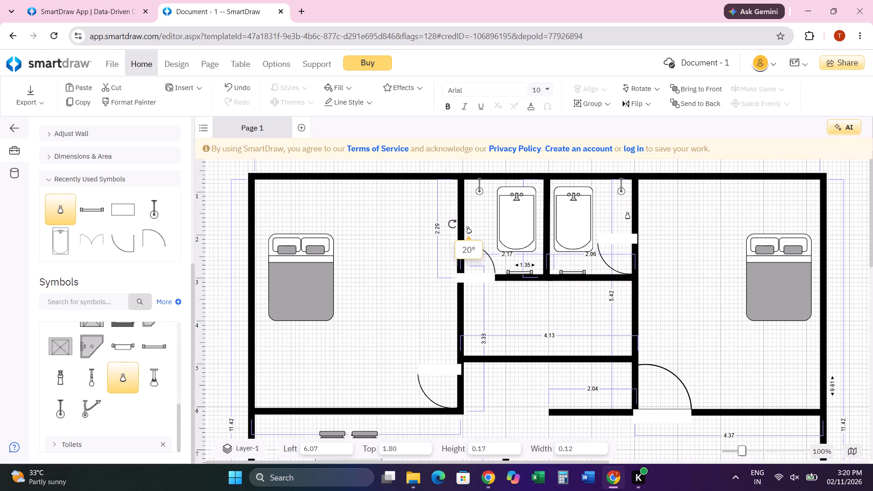
{"action": "left_click_drag", "start_coordinate": [452, 224], "coordinate": [453, 248]}
{"action": "left_click_drag", "start_coordinate": [453, 248], "coordinate": [453, 249]}
{"action": "left_click", "coordinate": [487, 228]}
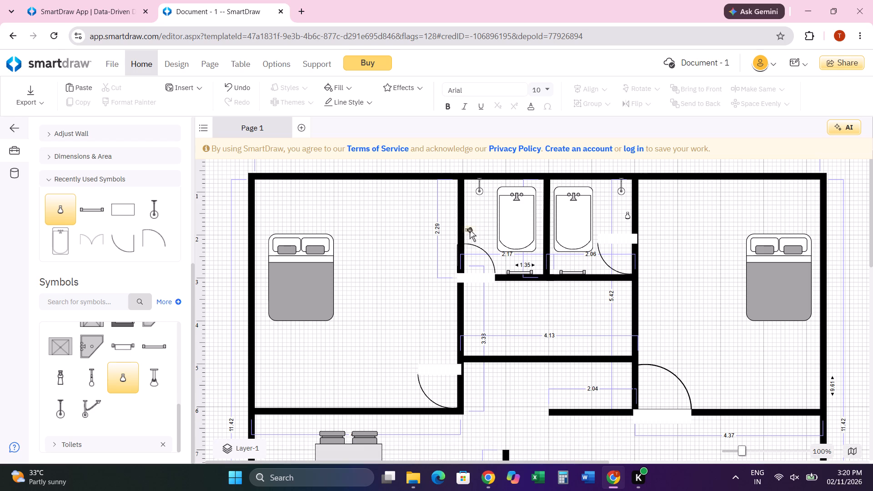
Widen the rotated Shower Head - 2 on the left bathroom's left wall to about 0.16.
{"action": "left_click", "coordinate": [470, 230]}
{"action": "left_click_drag", "start_coordinate": [470, 230], "coordinate": [474, 233]}
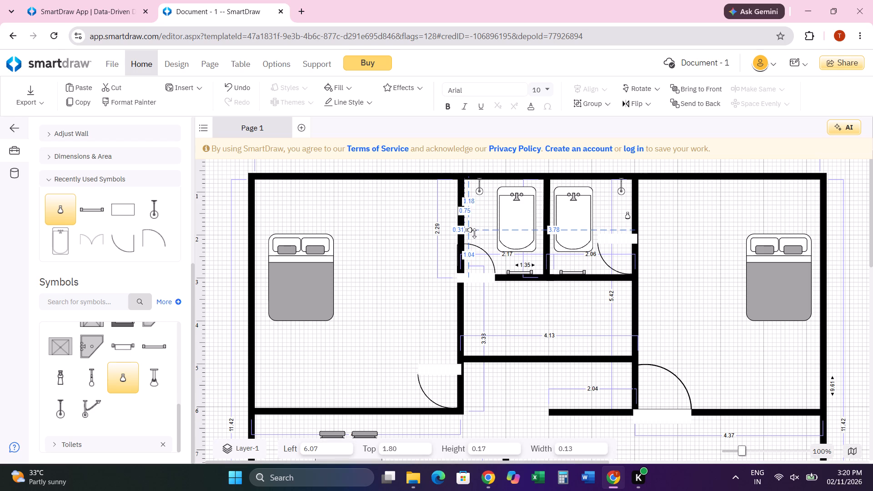
{"action": "left_click_drag", "start_coordinate": [474, 233], "coordinate": [475, 234]}
{"action": "left_click", "coordinate": [483, 231]}
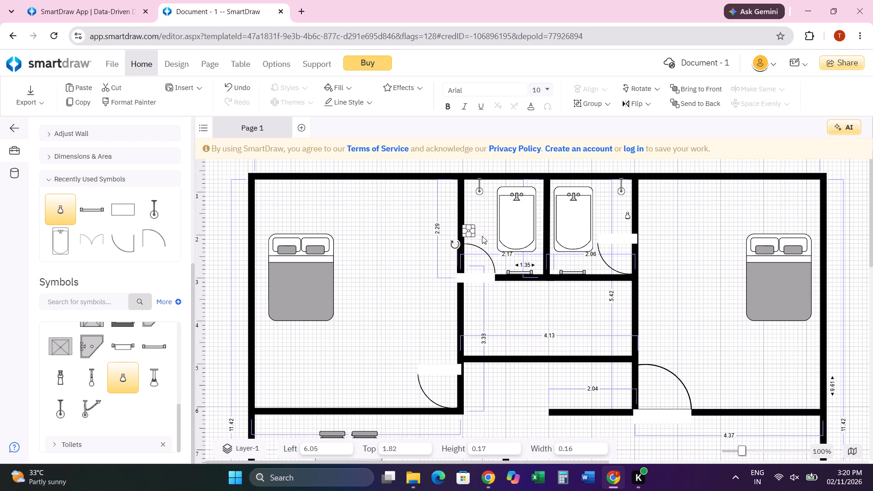
Rotate the right bathroom's Shower Head - 2 to about 270° so it faces into the room from the right wall.
{"action": "left_click", "coordinate": [628, 215]}
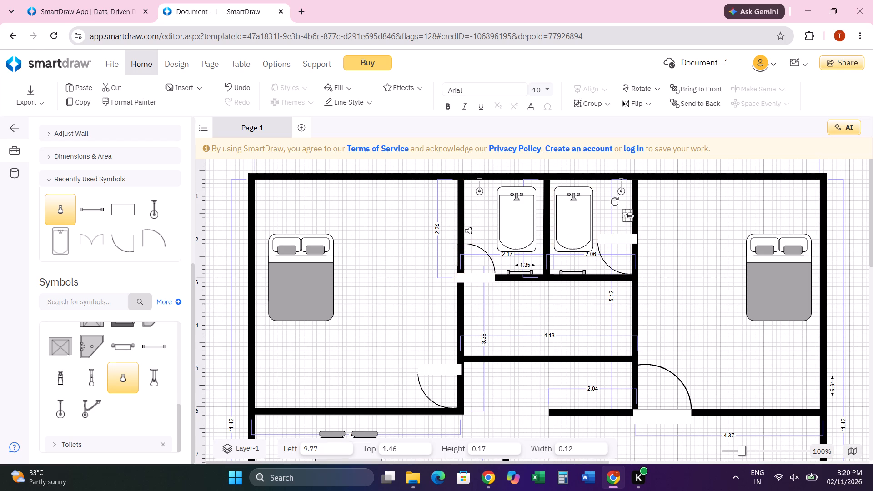
{"action": "left_click_drag", "start_coordinate": [612, 200], "coordinate": [647, 206]}
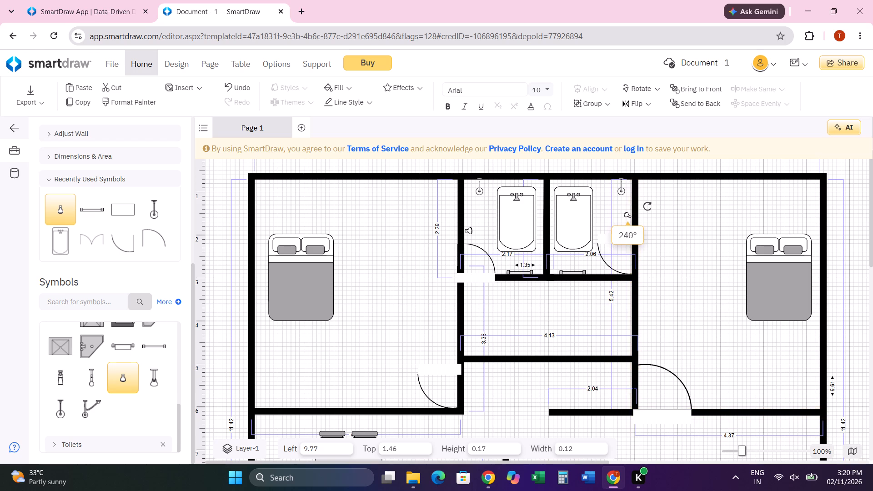
{"action": "left_click_drag", "start_coordinate": [647, 206], "coordinate": [645, 198]}
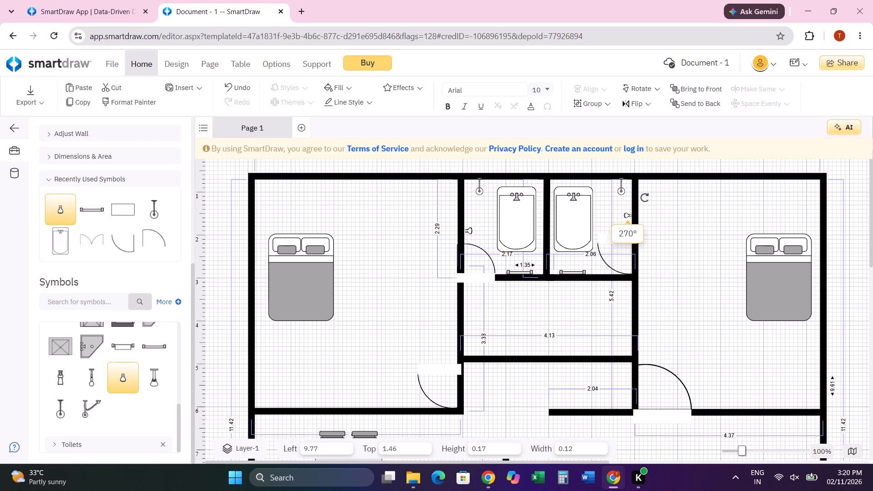
{"action": "left_click_drag", "start_coordinate": [645, 198], "coordinate": [642, 203]}
{"action": "left_click_drag", "start_coordinate": [642, 203], "coordinate": [642, 205]}
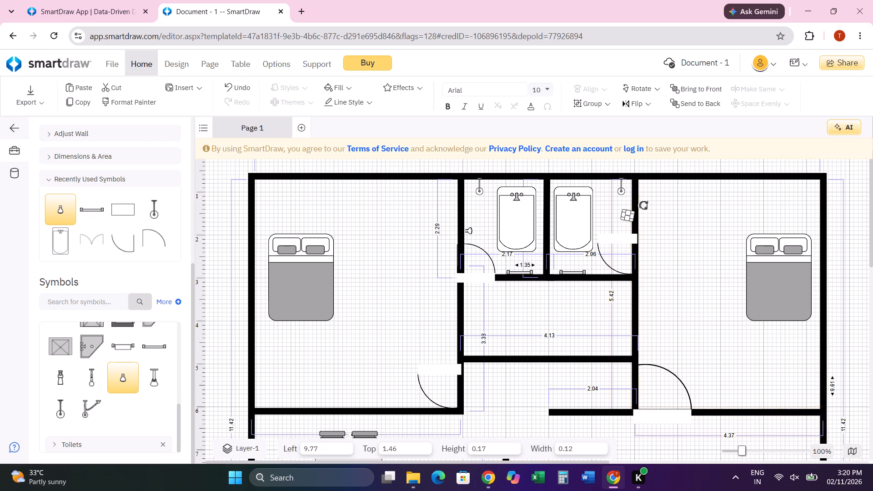
{"action": "left_click_drag", "start_coordinate": [643, 204], "coordinate": [637, 205]}
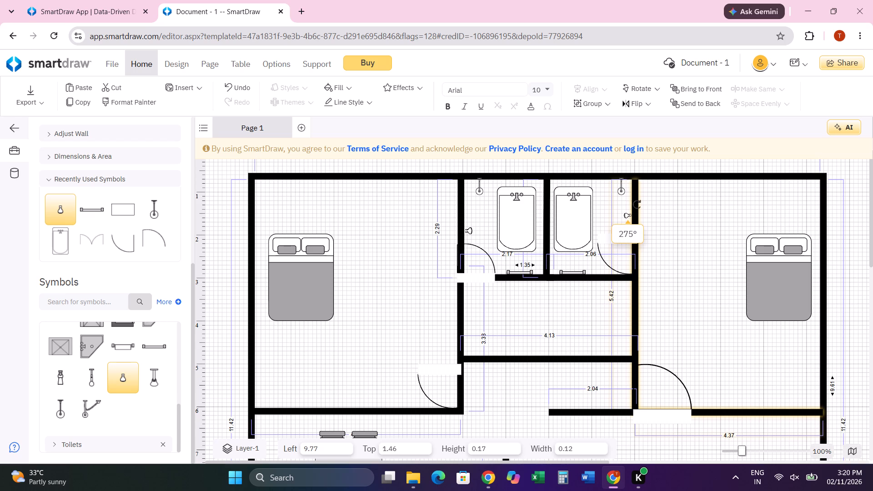
{"action": "left_click_drag", "start_coordinate": [637, 205], "coordinate": [637, 206]}
{"action": "left_click", "coordinate": [653, 227]}
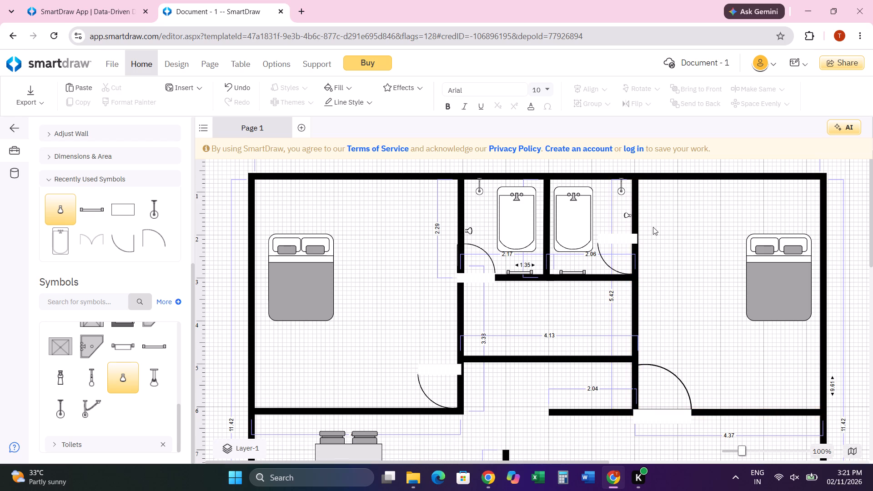
{"action": "left_click", "coordinate": [631, 213]}
{"action": "left_click_drag", "start_coordinate": [642, 204], "coordinate": [638, 204]}
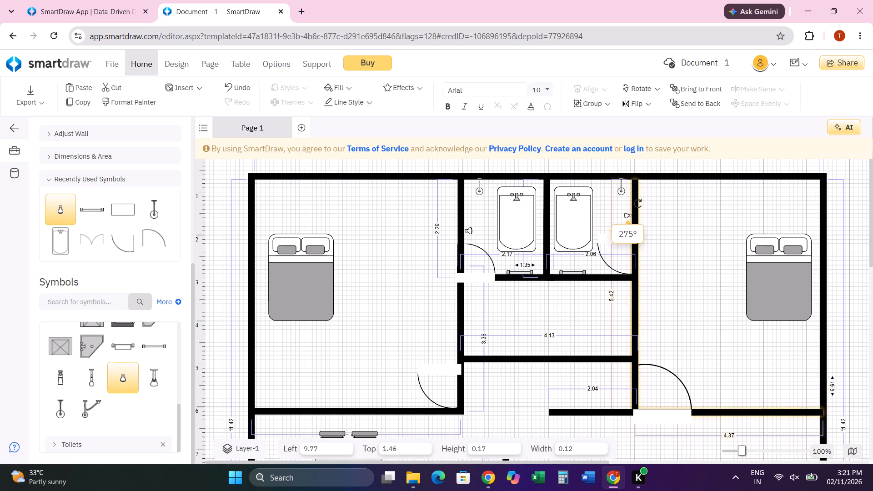
{"action": "left_click_drag", "start_coordinate": [638, 204], "coordinate": [637, 206]}
{"action": "left_click", "coordinate": [648, 237]}
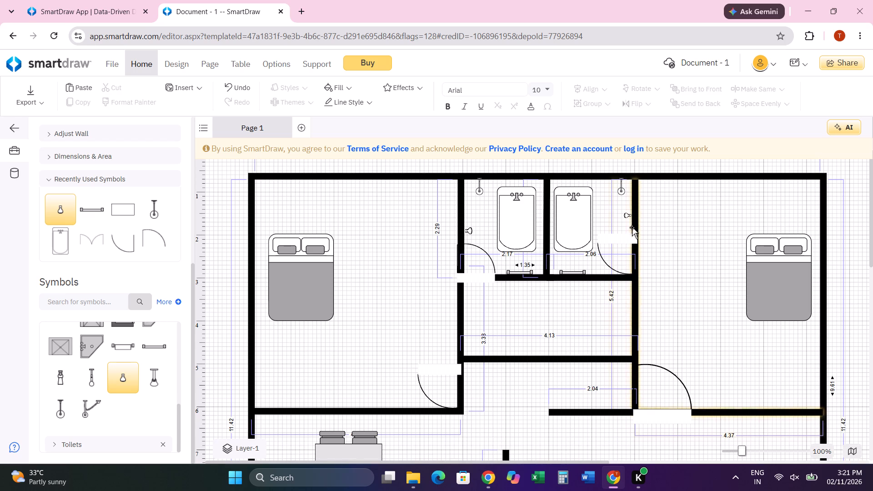
Resize the rotated Shower Head - 2 in the right bathroom, shifting it slightly down along the right wall.
{"action": "left_click", "coordinate": [627, 214]}
{"action": "left_click_drag", "start_coordinate": [626, 215], "coordinate": [634, 216]}
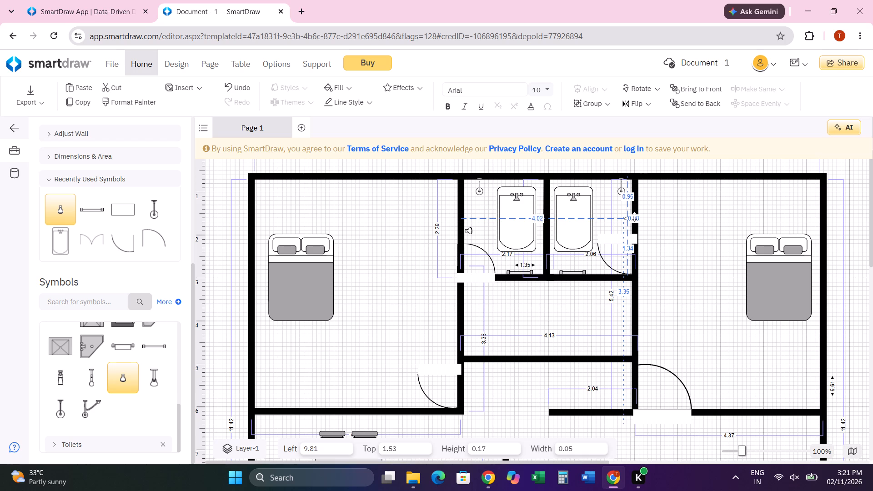
{"action": "left_click_drag", "start_coordinate": [634, 216], "coordinate": [646, 223]}
{"action": "left_click", "coordinate": [647, 241]}
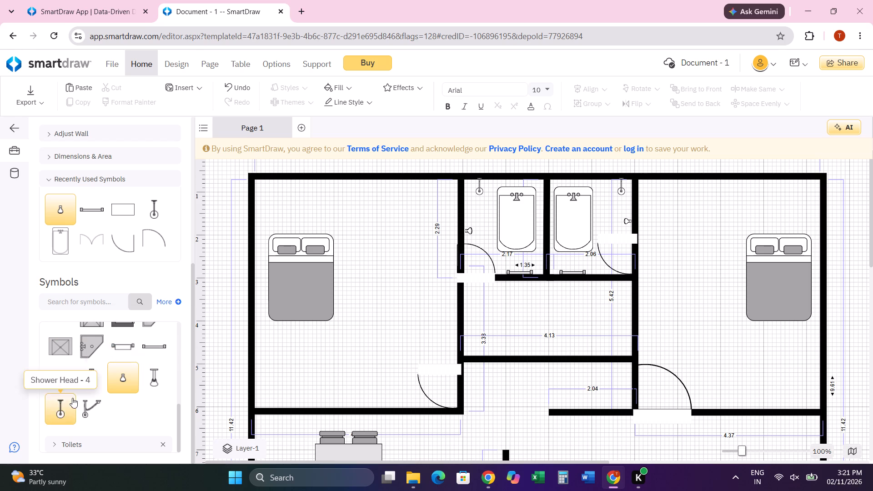
Add a Residential Toilet symbol in the left bedroom beside the left bathroom and rotate it to about 90°.
{"action": "scroll", "coordinate": [72, 383], "scroll_direction": "up", "scroll_amount": 1}
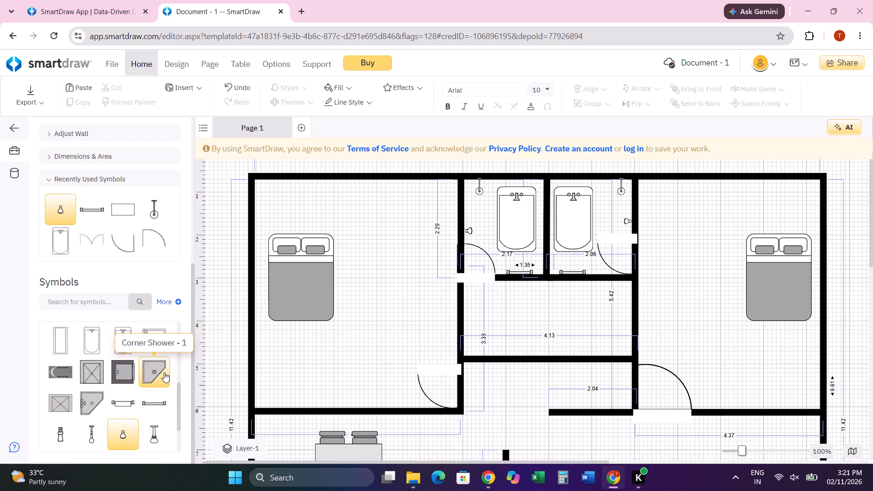
{"action": "scroll", "coordinate": [164, 372], "scroll_direction": "up", "scroll_amount": 2}
{"action": "left_click", "coordinate": [82, 428]}
{"action": "scroll", "coordinate": [82, 422], "scroll_direction": "down", "scroll_amount": 1}
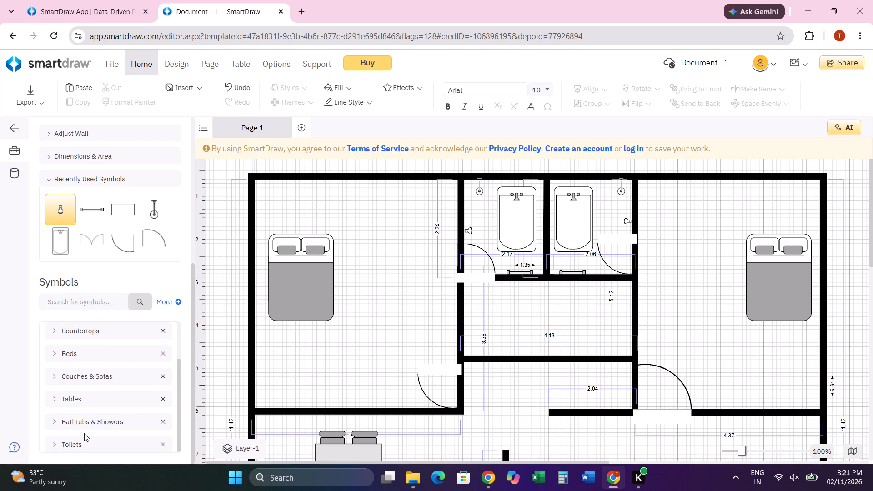
{"action": "left_click", "coordinate": [83, 440]}
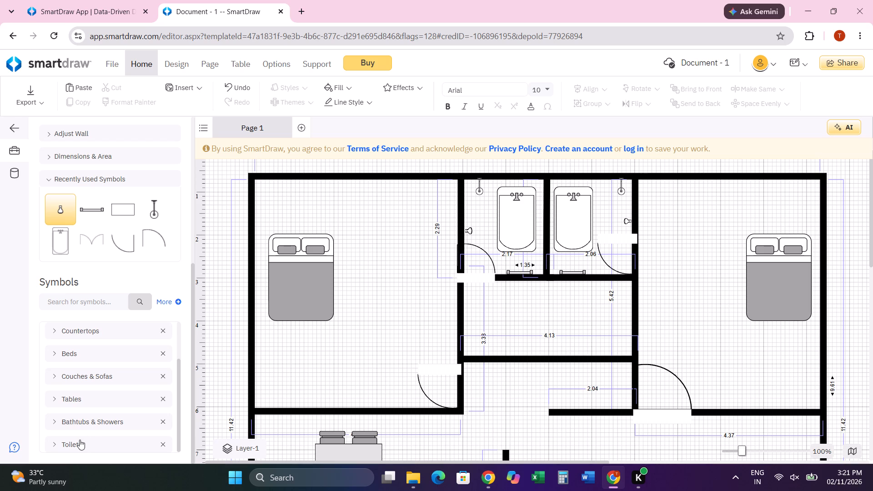
{"action": "left_click", "coordinate": [73, 444]}
{"action": "scroll", "coordinate": [87, 435], "scroll_direction": "down", "scroll_amount": 1}
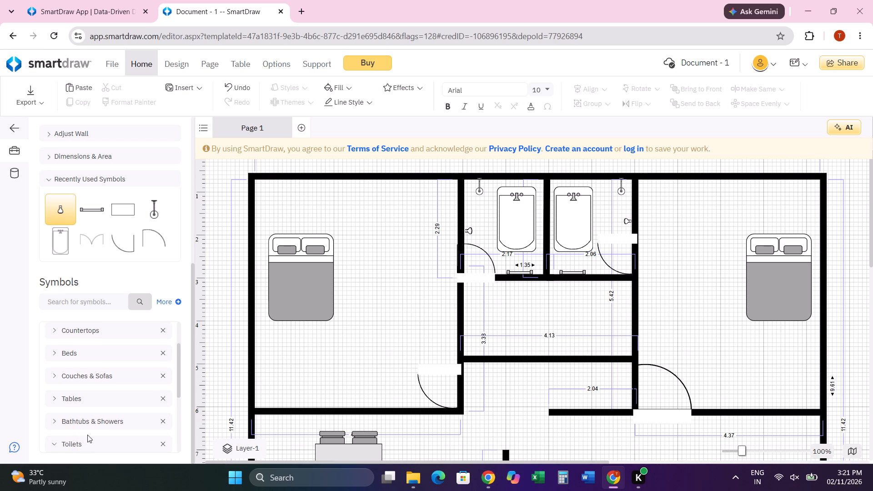
{"action": "scroll", "coordinate": [87, 435], "scroll_direction": "down", "scroll_amount": 1}
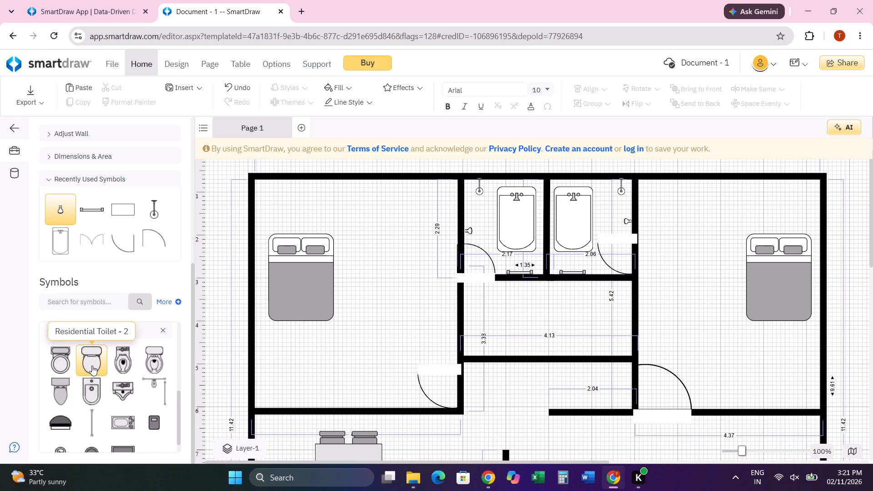
{"action": "scroll", "coordinate": [68, 386], "scroll_direction": "down", "scroll_amount": 1}
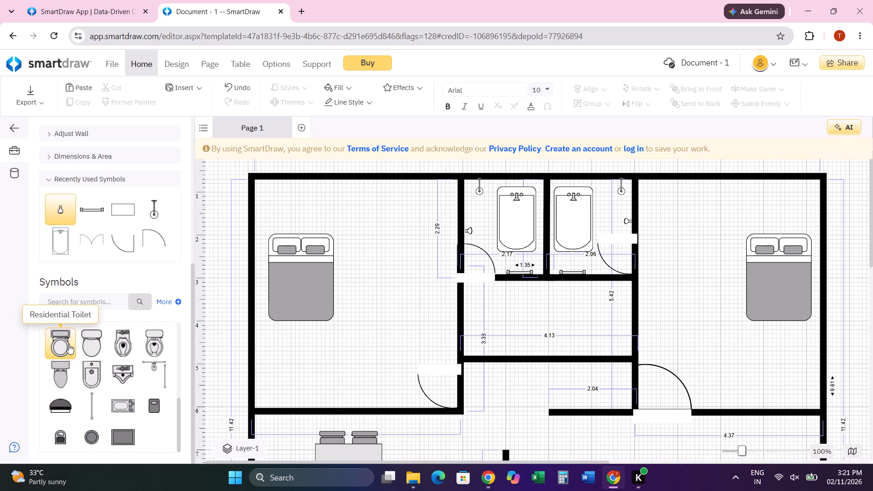
{"action": "left_click_drag", "start_coordinate": [65, 343], "coordinate": [483, 209]}
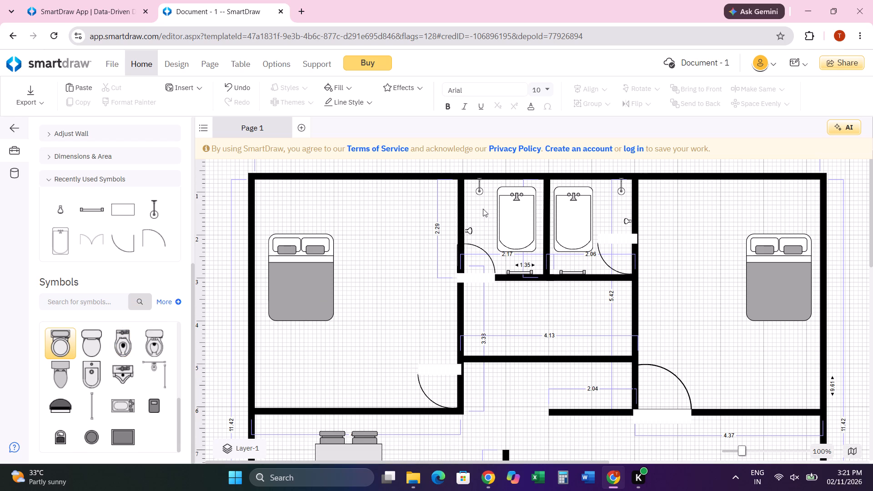
{"action": "left_click_drag", "start_coordinate": [56, 344], "coordinate": [483, 220]}
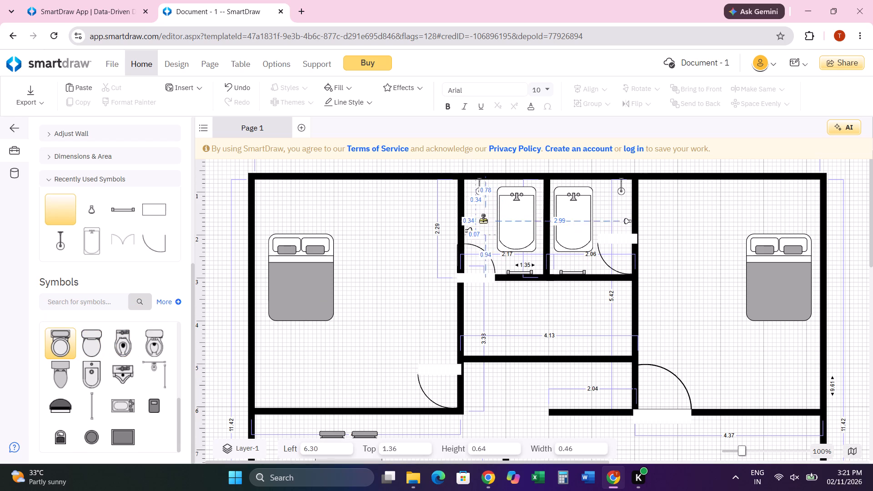
{"action": "left_click_drag", "start_coordinate": [483, 220], "coordinate": [407, 210]}
{"action": "left_click_drag", "start_coordinate": [388, 183], "coordinate": [380, 233]}
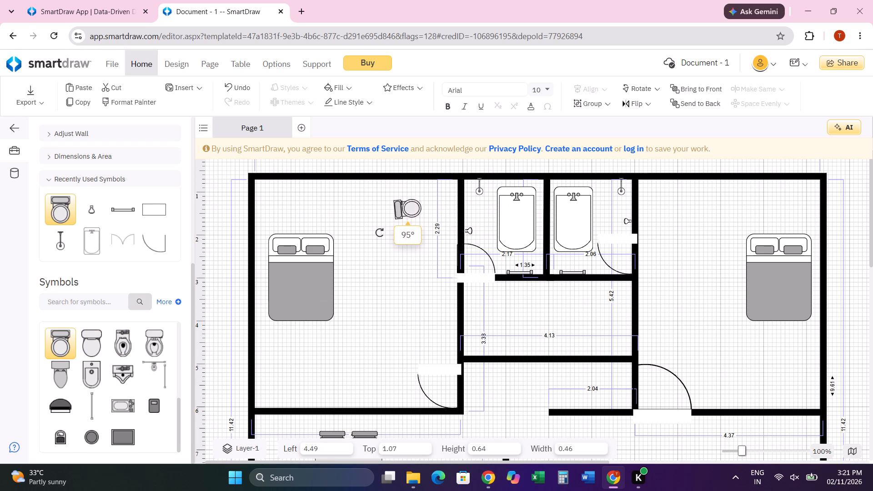
{"action": "left_click_drag", "start_coordinate": [380, 233], "coordinate": [378, 231]}
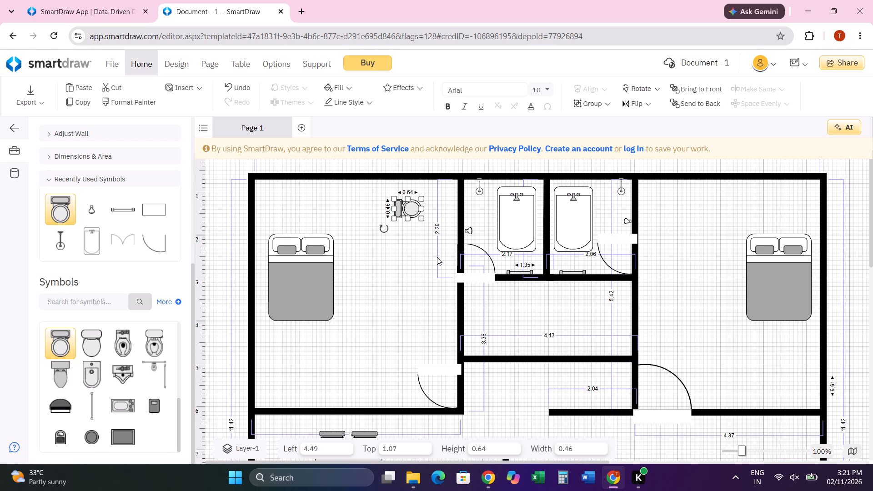
Move the rotated toilet into the left bathroom, against its left wall between the two shower heads.
{"action": "scroll", "coordinate": [472, 241], "scroll_direction": "up", "scroll_amount": 2}
{"action": "scroll", "coordinate": [688, 248], "scroll_direction": "up", "scroll_amount": 2}
{"action": "left_click_drag", "start_coordinate": [399, 207], "coordinate": [462, 212]}
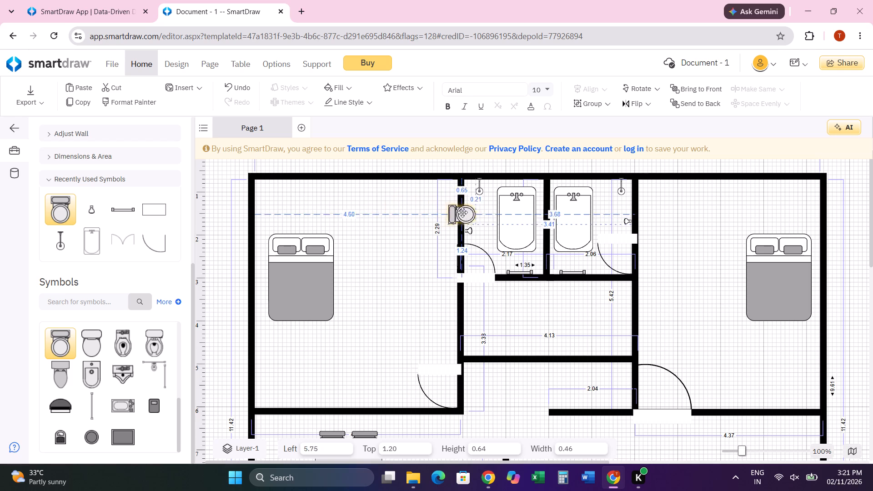
{"action": "left_click_drag", "start_coordinate": [462, 212], "coordinate": [470, 209]}
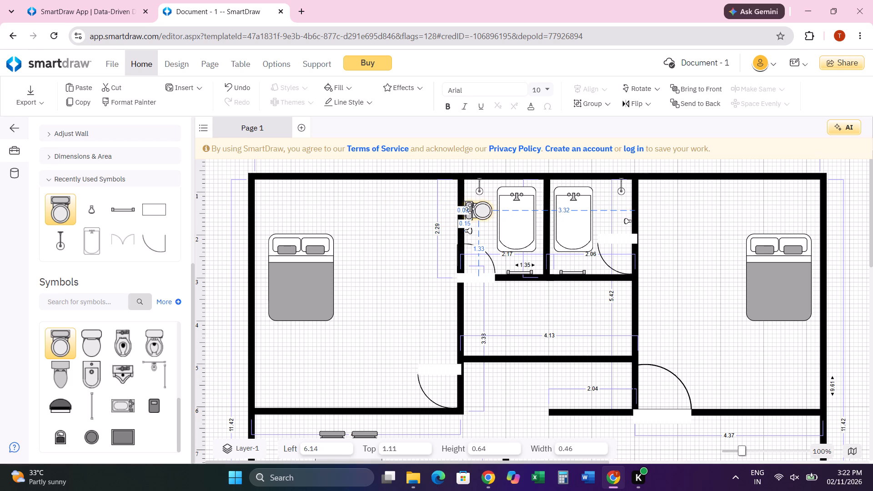
{"action": "left_click_drag", "start_coordinate": [470, 209], "coordinate": [470, 208]}
{"action": "left_click", "coordinate": [393, 274]}
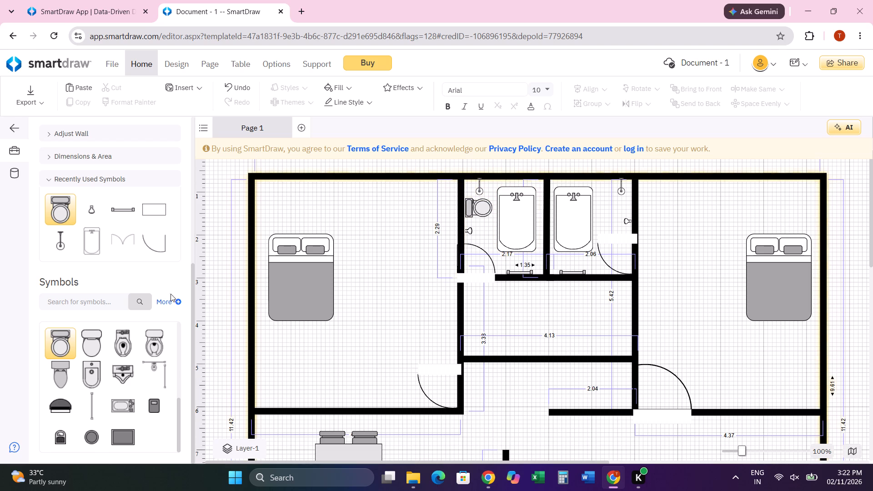
Add a second Residential Toilet in the right bedroom beside the right bathroom and rotate it to about 270°.
{"action": "left_click_drag", "start_coordinate": [63, 345], "coordinate": [635, 214]}
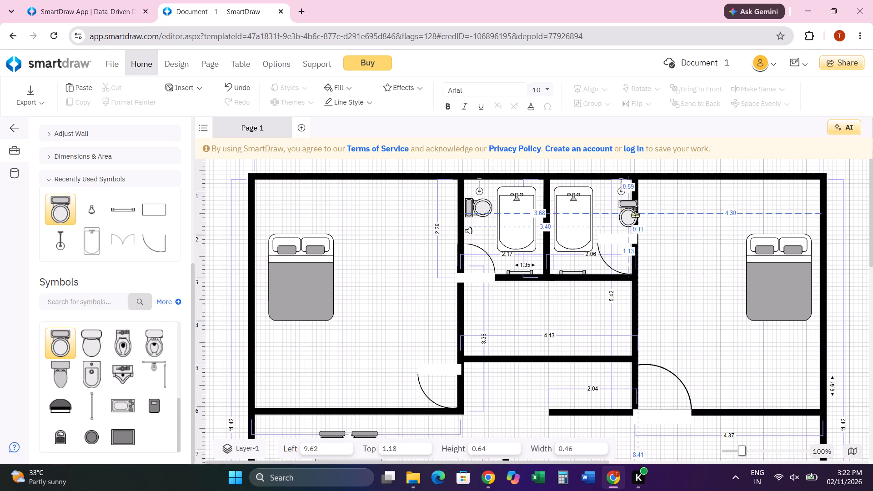
{"action": "left_click_drag", "start_coordinate": [635, 214], "coordinate": [685, 208]}
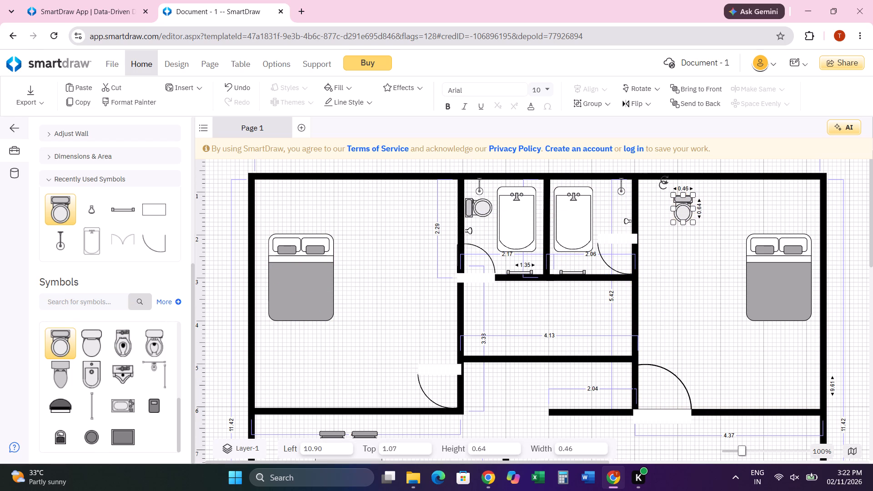
{"action": "left_click_drag", "start_coordinate": [664, 186], "coordinate": [707, 186]}
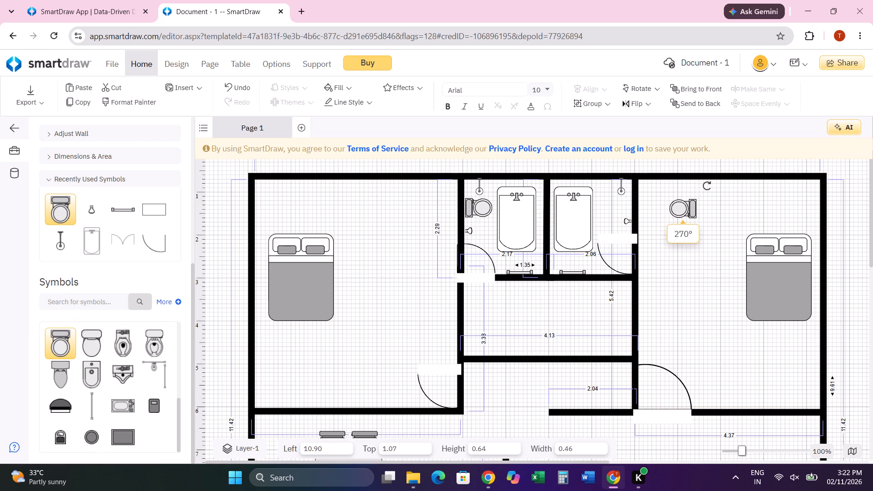
{"action": "left_click_drag", "start_coordinate": [707, 186], "coordinate": [706, 191]}
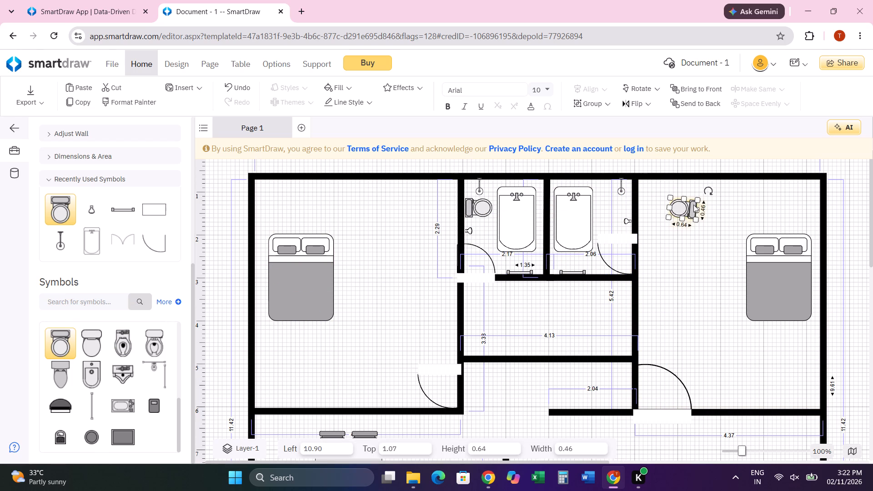
{"action": "left_click_drag", "start_coordinate": [707, 191], "coordinate": [702, 191]}
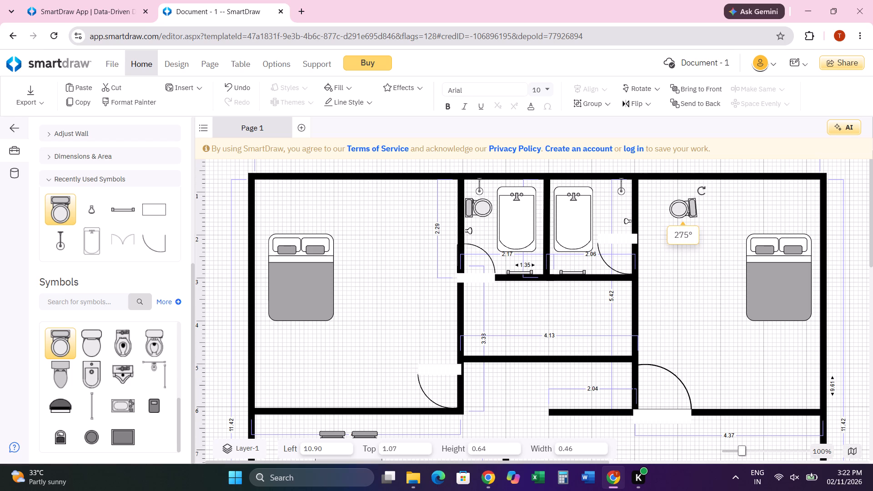
{"action": "left_click_drag", "start_coordinate": [702, 191], "coordinate": [702, 193]}
Move the second toilet into the right bathroom, against its right wall between the two shower heads.
{"action": "left_click_drag", "start_coordinate": [693, 206], "coordinate": [619, 205]}
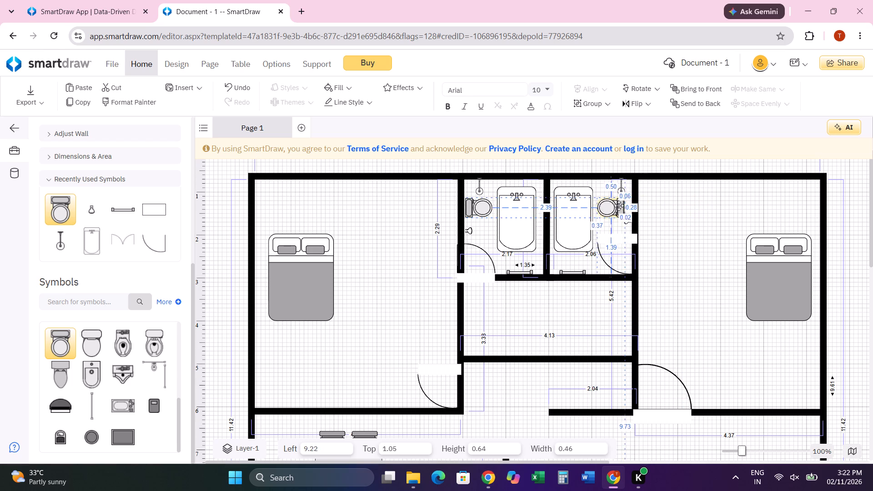
{"action": "left_click_drag", "start_coordinate": [619, 205], "coordinate": [627, 204]}
{"action": "left_click", "coordinate": [689, 205]}
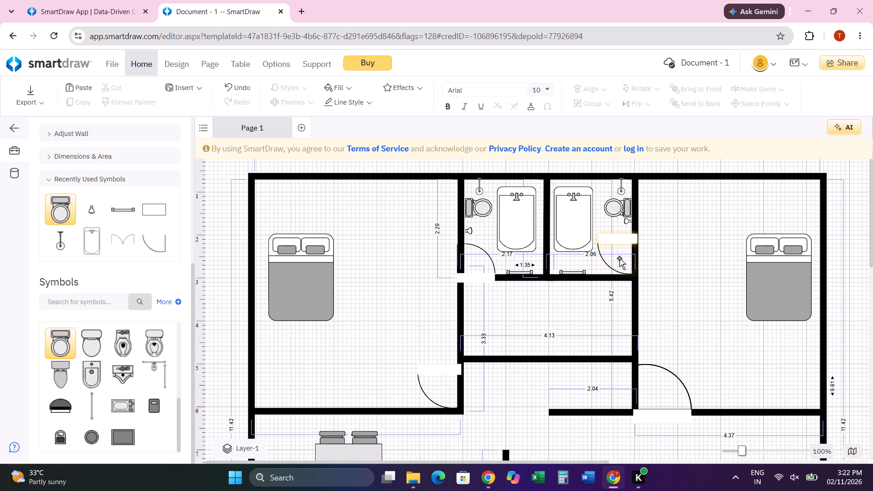
Stretch the floor plan's outer walls upward from the top edge to a height of about 11.50.
{"action": "scroll", "coordinate": [464, 251], "scroll_direction": "up", "scroll_amount": 2}
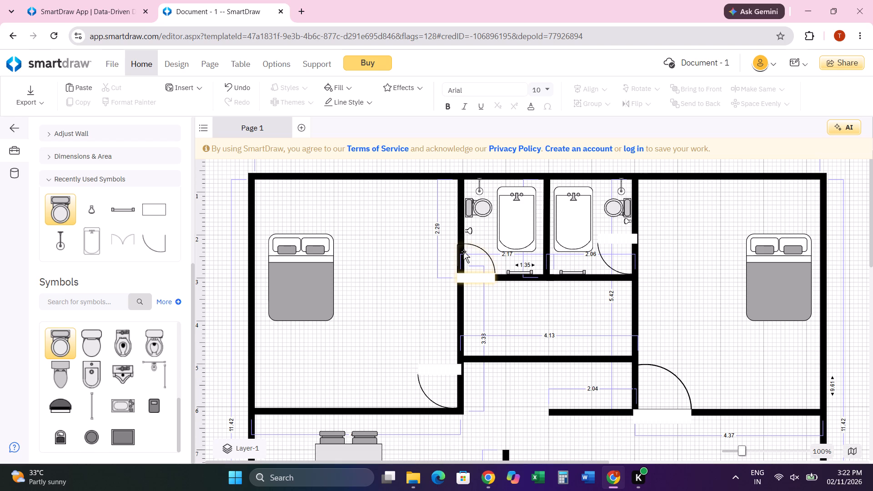
{"action": "scroll", "coordinate": [463, 251], "scroll_direction": "up", "scroll_amount": 2}
{"action": "left_click", "coordinate": [78, 179]}
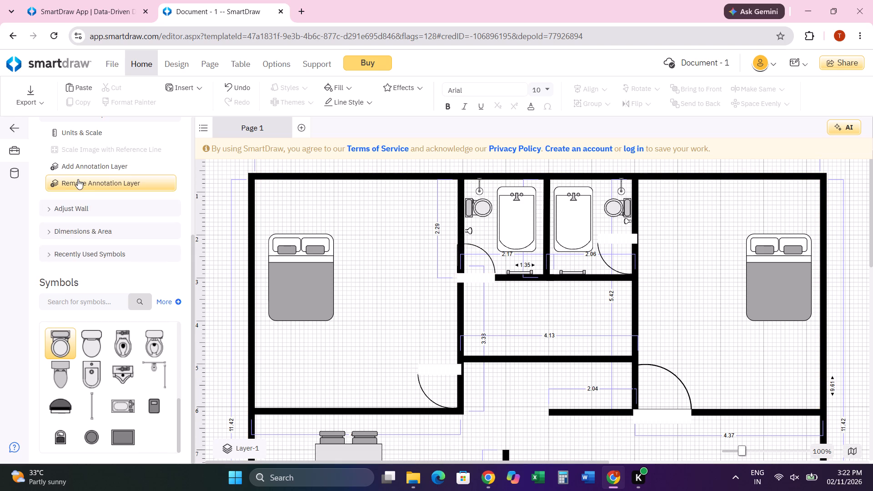
{"action": "scroll", "coordinate": [91, 197], "scroll_direction": "up", "scroll_amount": 5}
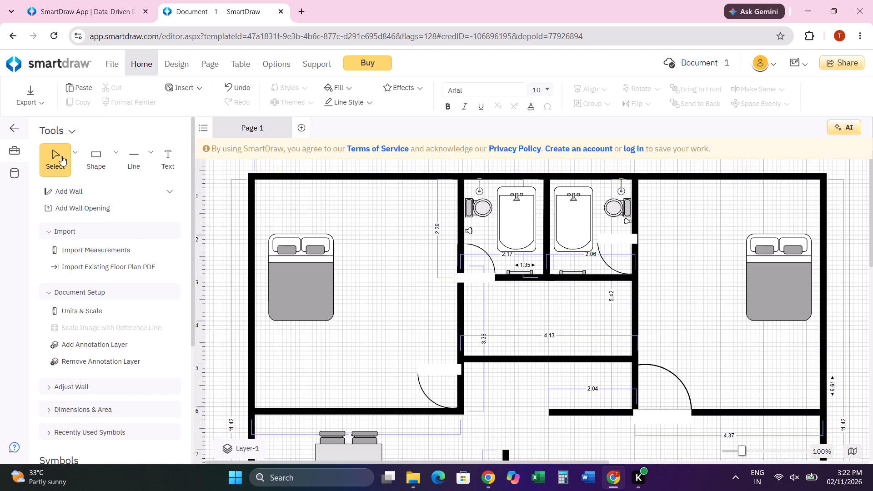
{"action": "left_click", "coordinate": [58, 155]}
{"action": "scroll", "coordinate": [253, 190], "scroll_direction": "up", "scroll_amount": 3}
{"action": "left_click", "coordinate": [506, 172]}
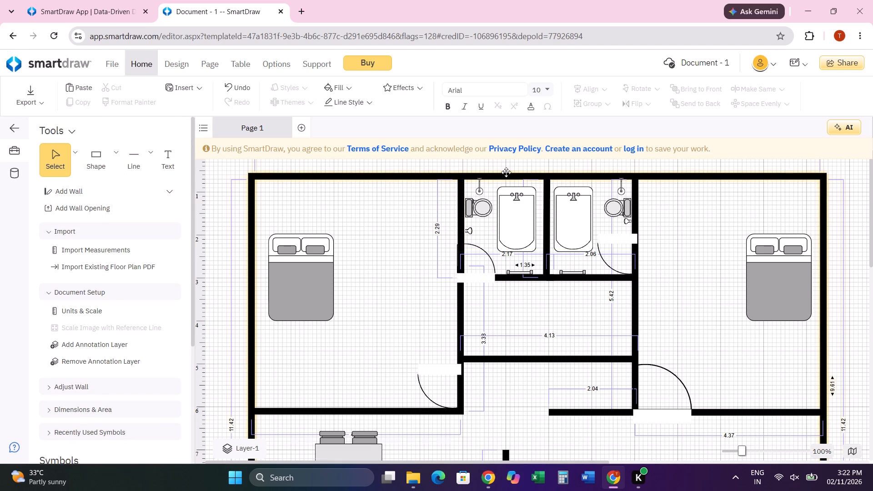
{"action": "left_click_drag", "start_coordinate": [539, 174], "coordinate": [544, 144]}
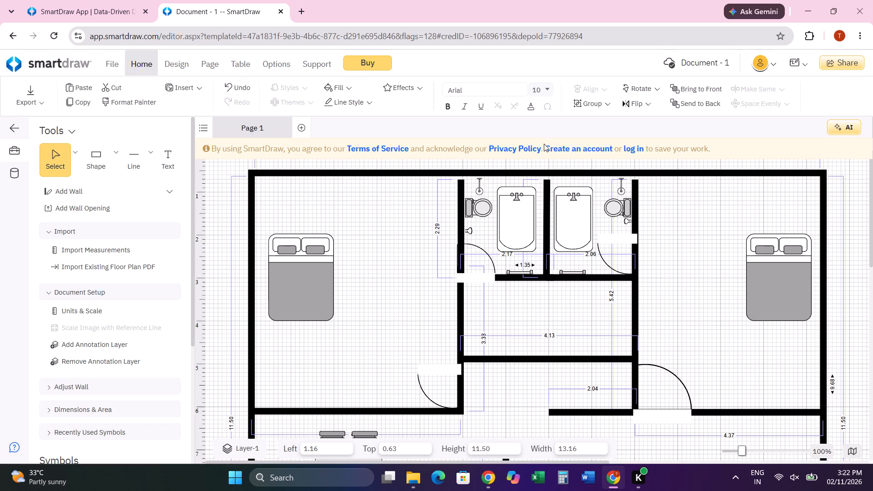
{"action": "left_click_drag", "start_coordinate": [544, 144], "coordinate": [544, 138]}
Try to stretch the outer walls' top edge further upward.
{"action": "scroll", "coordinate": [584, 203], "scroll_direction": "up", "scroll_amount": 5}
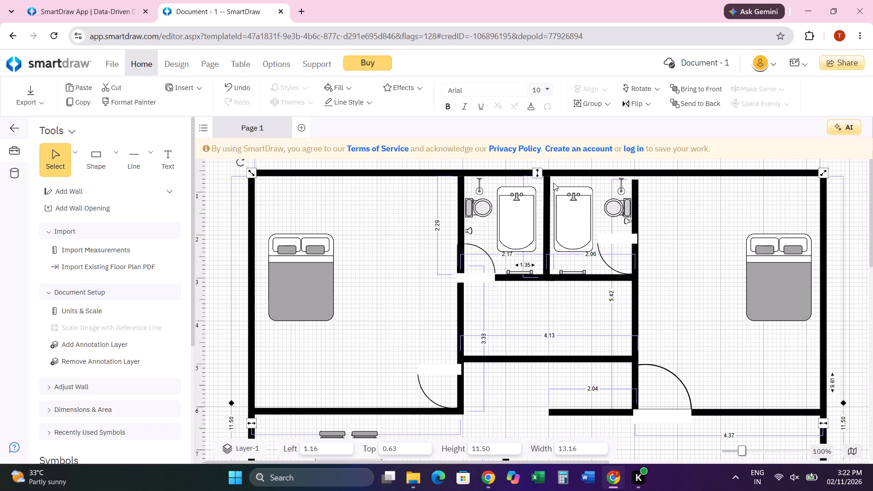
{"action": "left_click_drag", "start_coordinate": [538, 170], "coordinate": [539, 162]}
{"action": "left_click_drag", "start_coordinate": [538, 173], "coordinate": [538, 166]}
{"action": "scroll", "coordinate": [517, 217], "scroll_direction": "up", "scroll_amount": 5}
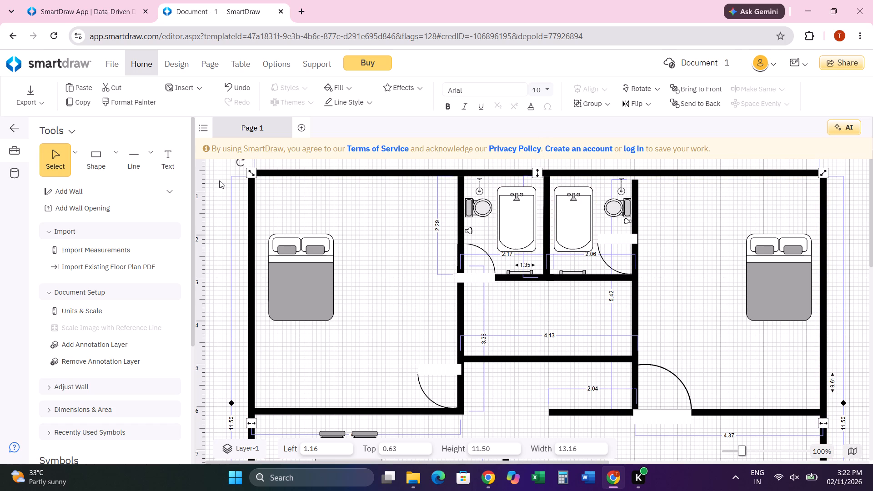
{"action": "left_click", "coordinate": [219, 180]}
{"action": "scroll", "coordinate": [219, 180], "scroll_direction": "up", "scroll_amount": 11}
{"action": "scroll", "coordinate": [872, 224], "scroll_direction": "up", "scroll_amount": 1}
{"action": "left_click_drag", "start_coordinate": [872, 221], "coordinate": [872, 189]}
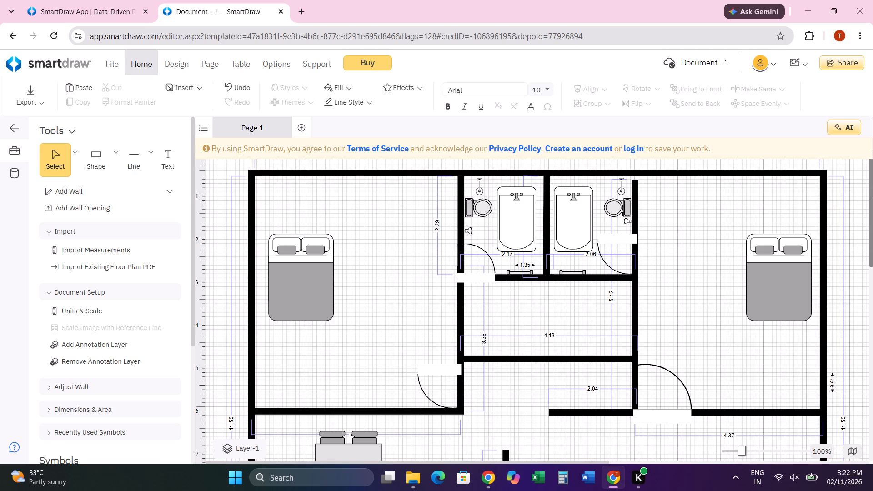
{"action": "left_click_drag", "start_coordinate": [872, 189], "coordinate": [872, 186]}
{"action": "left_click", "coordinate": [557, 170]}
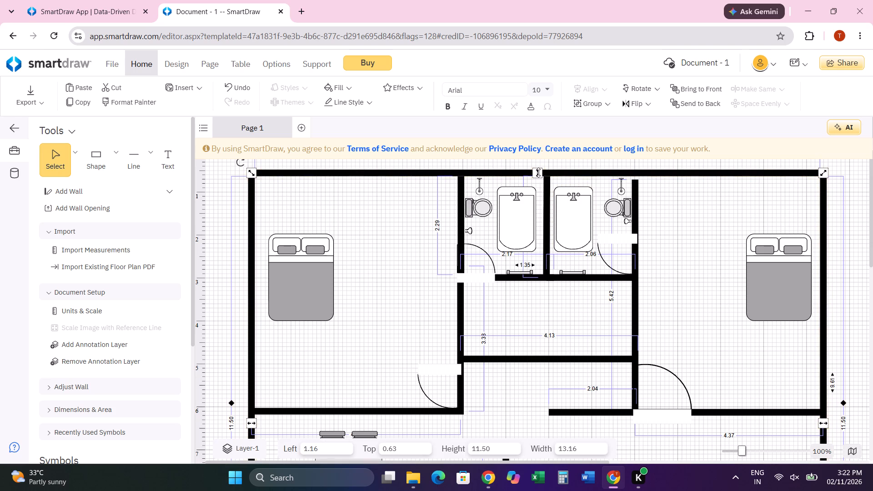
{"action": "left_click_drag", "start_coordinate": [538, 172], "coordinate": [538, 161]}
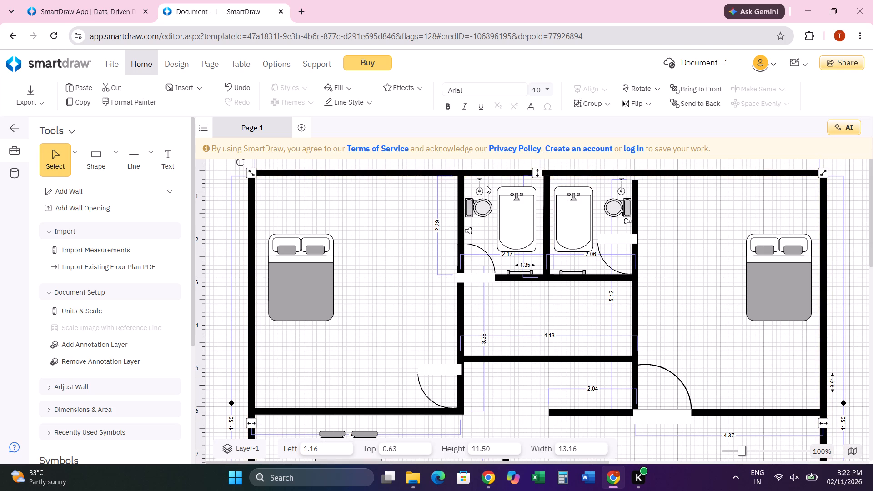
Move the shower head in the left bathroom up against the top outer wall.
{"action": "left_click", "coordinate": [481, 189]}
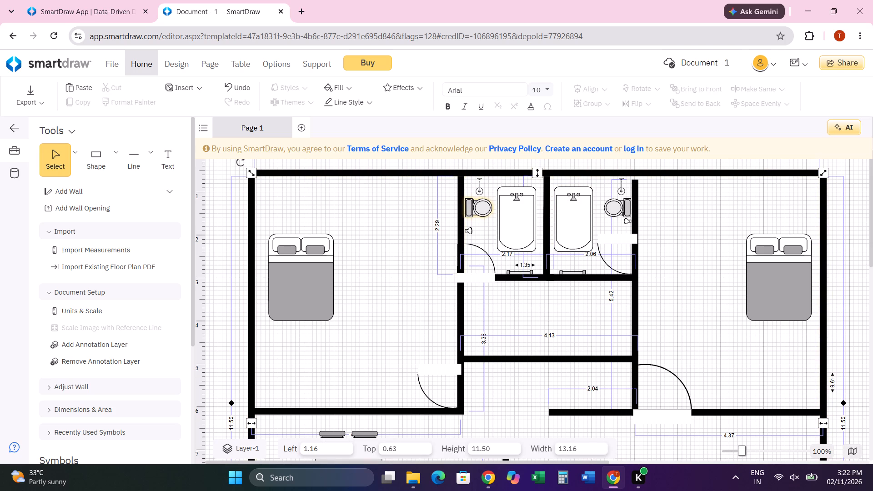
{"action": "left_click", "coordinate": [477, 189]}
{"action": "left_click", "coordinate": [481, 187]}
{"action": "left_click", "coordinate": [478, 193]}
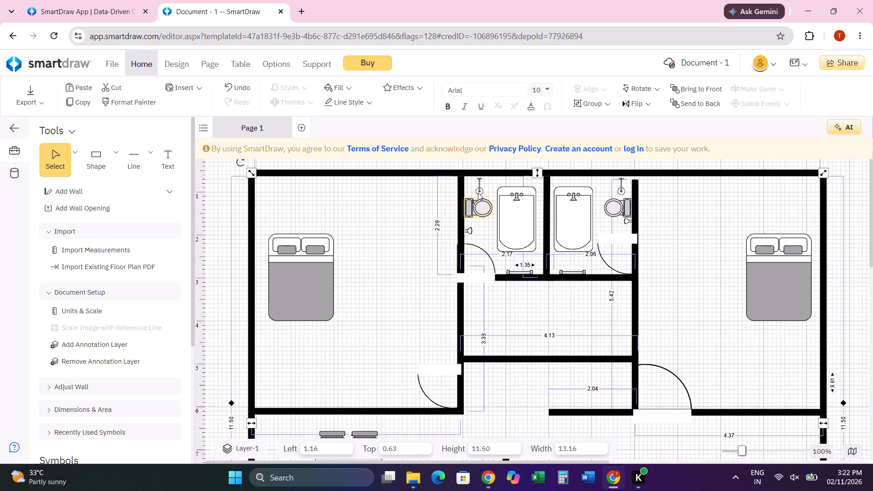
{"action": "left_click", "coordinate": [479, 184]}
{"action": "left_click_drag", "start_coordinate": [480, 178], "coordinate": [481, 173]}
Extend the right bathroom's shower head up to the top outer wall and shorten its lower end.
{"action": "left_click", "coordinate": [620, 184]}
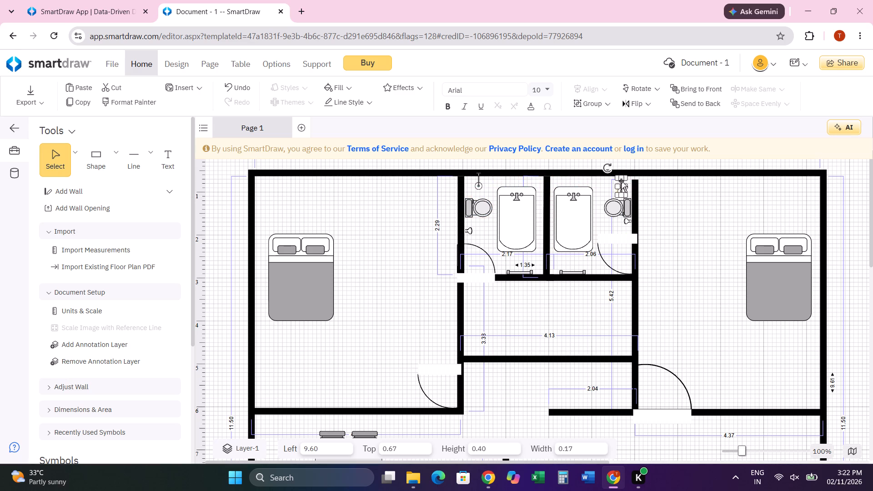
{"action": "left_click_drag", "start_coordinate": [621, 180], "coordinate": [622, 175]}
{"action": "left_click", "coordinate": [661, 182]}
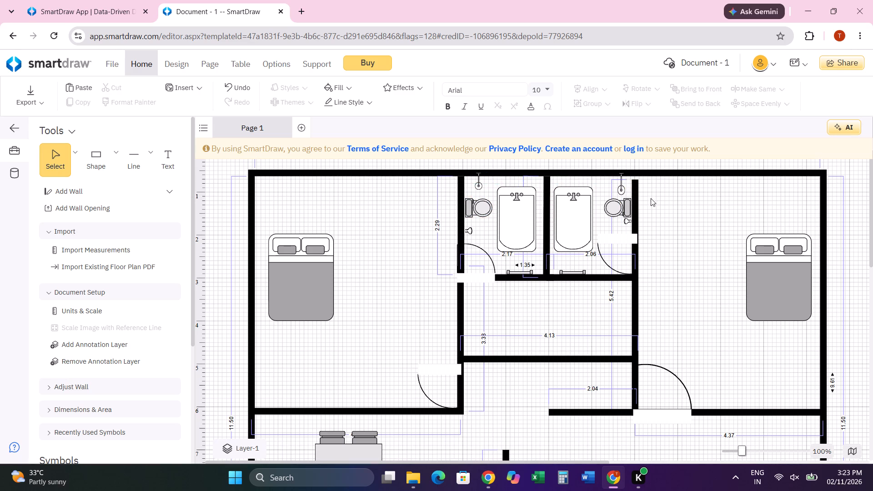
{"action": "left_click", "coordinate": [623, 188]}
{"action": "left_click_drag", "start_coordinate": [621, 197], "coordinate": [621, 193]}
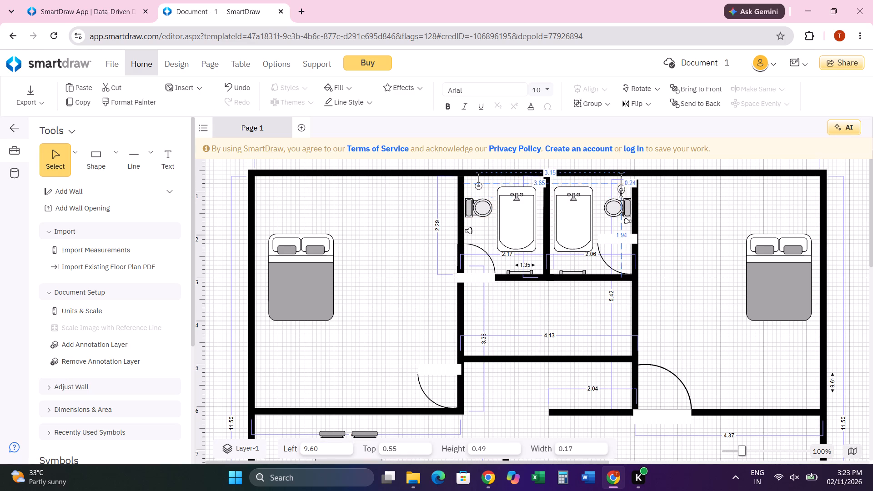
{"action": "left_click_drag", "start_coordinate": [621, 193], "coordinate": [622, 192]}
{"action": "left_click", "coordinate": [664, 190]}
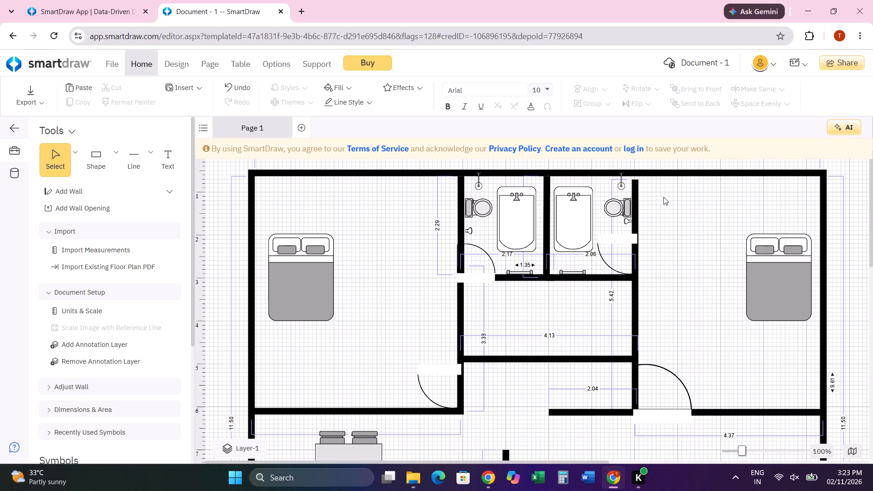
Look through the Toilets symbols and collapse that symbol group.
{"action": "scroll", "coordinate": [80, 328], "scroll_direction": "down", "scroll_amount": 4}
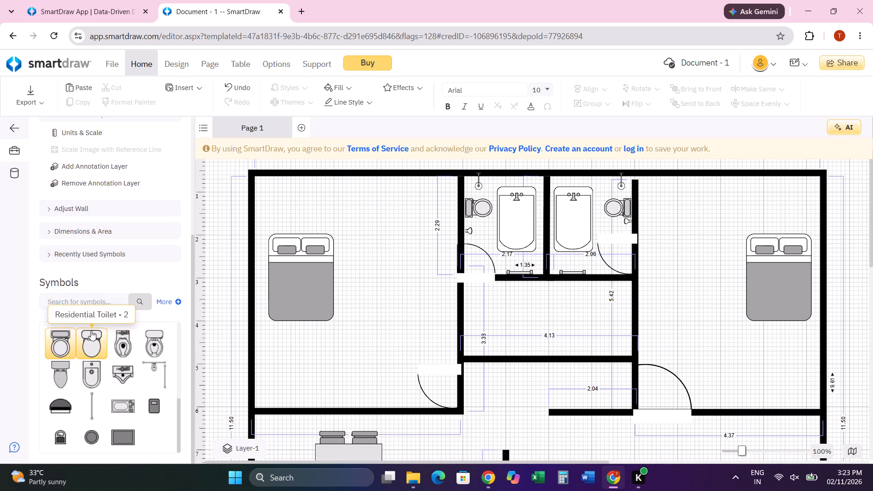
{"action": "scroll", "coordinate": [91, 329], "scroll_direction": "down", "scroll_amount": 1}
{"action": "scroll", "coordinate": [116, 335], "scroll_direction": "up", "scroll_amount": 2}
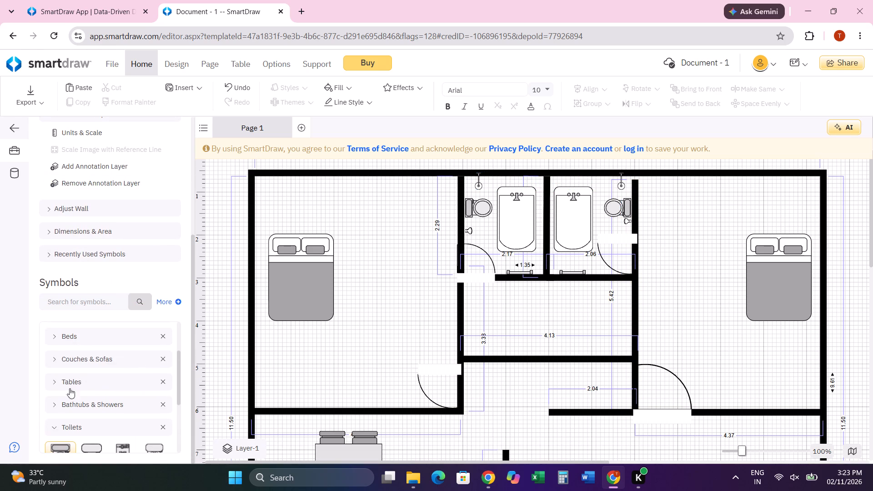
{"action": "left_click", "coordinate": [55, 430]}
Open the Symbol Libraries and browse the library list around the Floor Plans category for more symbols.
{"action": "scroll", "coordinate": [75, 388], "scroll_direction": "down", "scroll_amount": 5}
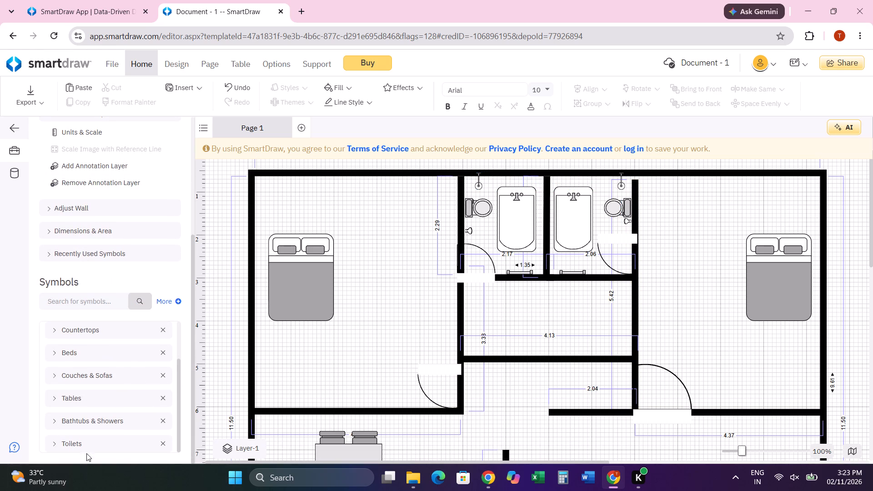
{"action": "left_click", "coordinate": [165, 304]}
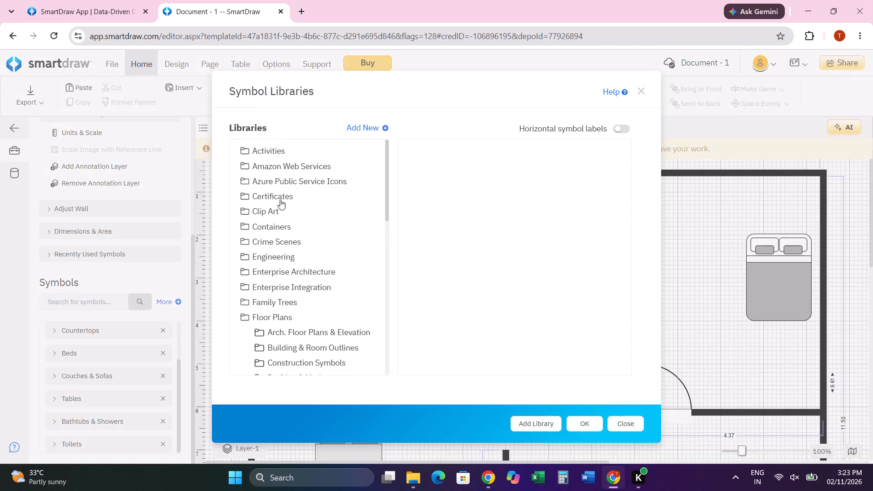
{"action": "scroll", "coordinate": [282, 256], "scroll_direction": "down", "scroll_amount": 1}
{"action": "left_click", "coordinate": [282, 249]}
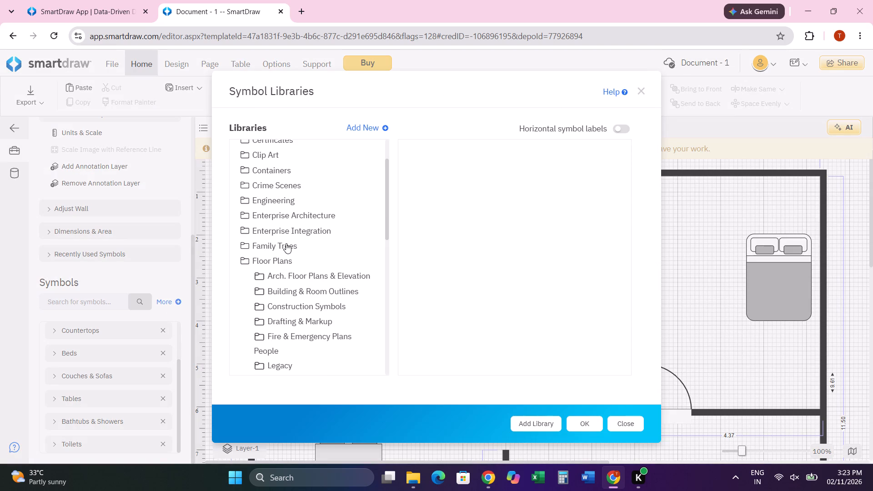
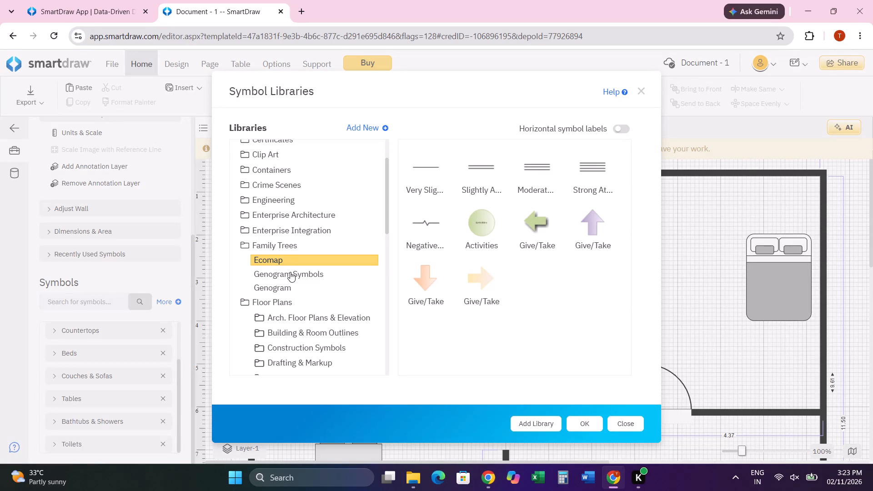
Examine the Genogram Symbols library and the Lighting library in the Basic Electrical group under Engineering.
{"action": "left_click", "coordinate": [290, 272]}
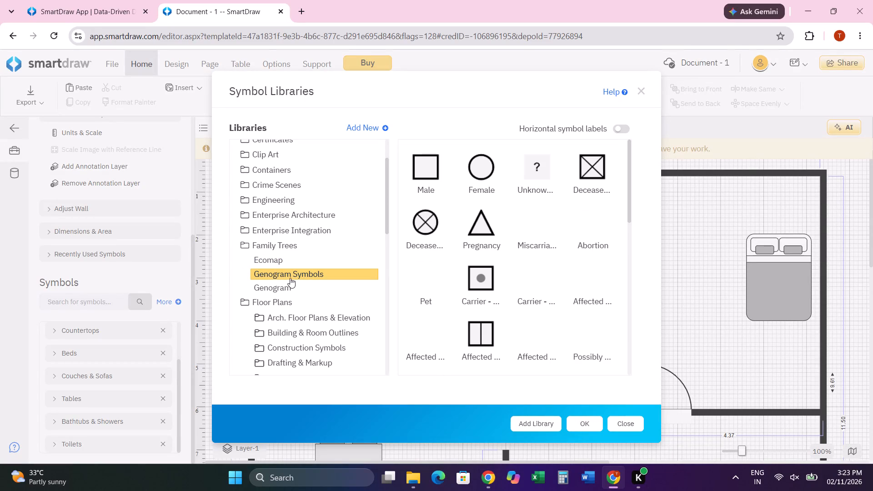
{"action": "scroll", "coordinate": [281, 219], "scroll_direction": "up", "scroll_amount": 6}
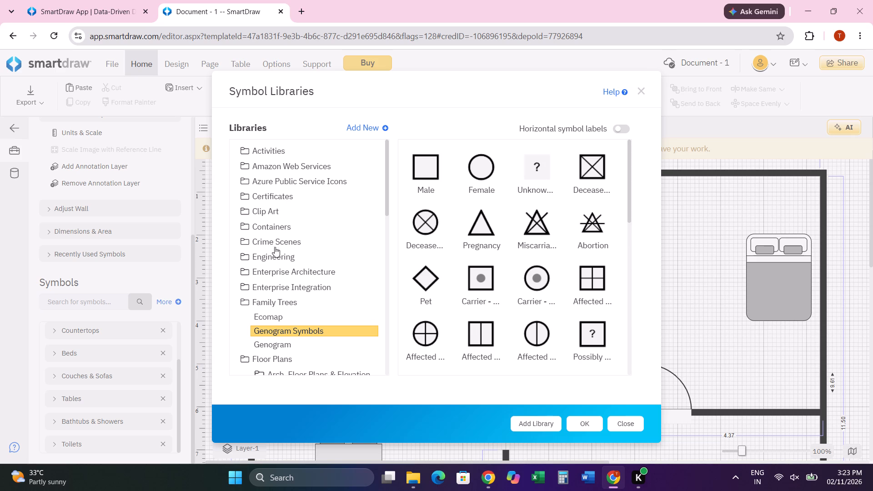
{"action": "left_click", "coordinate": [281, 259]}
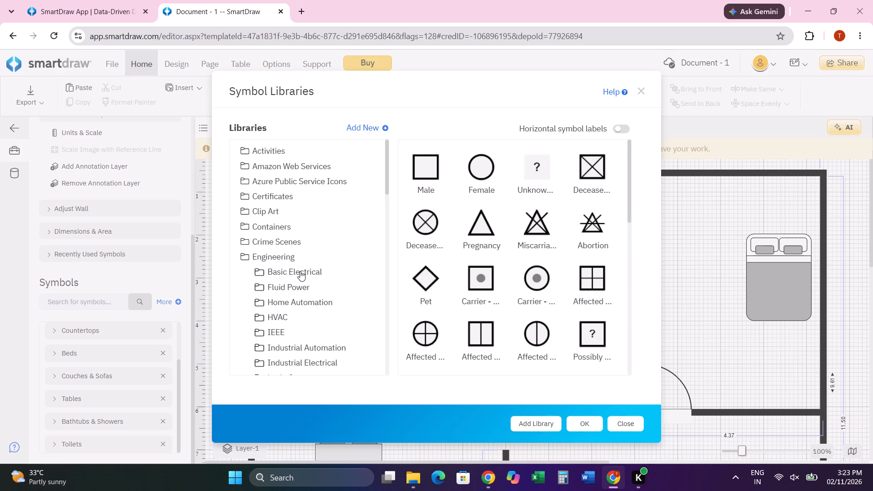
{"action": "left_click", "coordinate": [281, 315]}
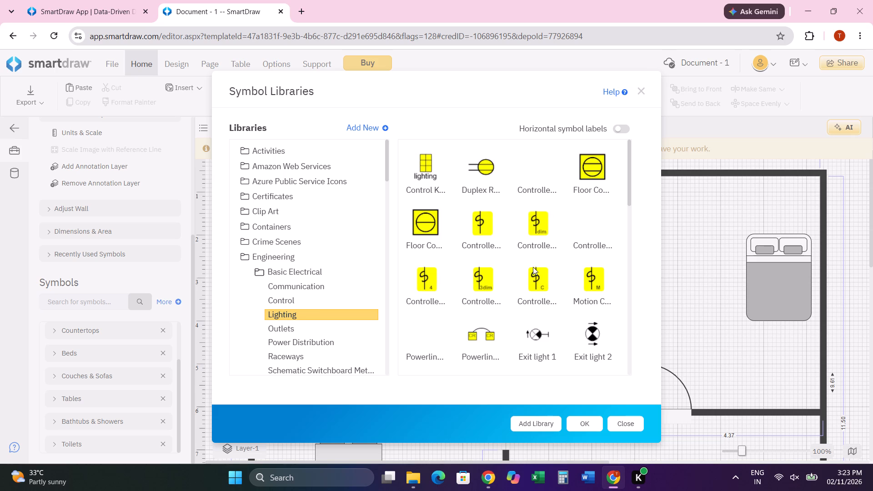
{"action": "scroll", "coordinate": [533, 267], "scroll_direction": "down", "scroll_amount": 11}
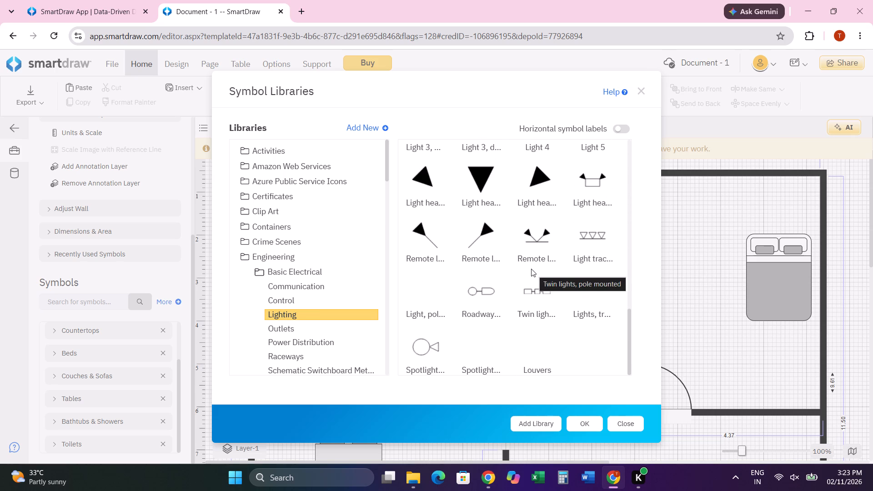
{"action": "scroll", "coordinate": [531, 269], "scroll_direction": "down", "scroll_amount": 6}
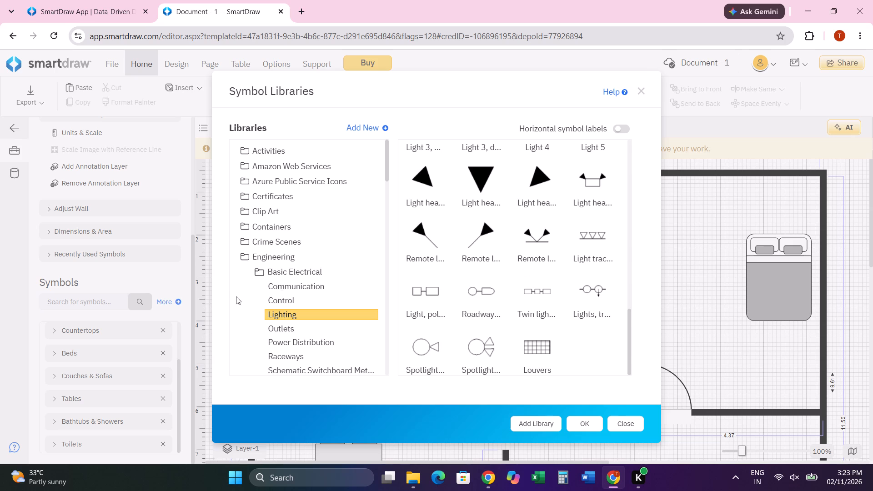
{"action": "scroll", "coordinate": [247, 296], "scroll_direction": "down", "scroll_amount": 1}
{"action": "scroll", "coordinate": [260, 287], "scroll_direction": "up", "scroll_amount": 4}
{"action": "scroll", "coordinate": [285, 260], "scroll_direction": "up", "scroll_amount": 1}
Look through the Basic Electrical - 1 and Cable TV libraries and the remaining Engineering groups, and collapse the Engineering category.
{"action": "scroll", "coordinate": [297, 243], "scroll_direction": "down", "scroll_amount": 8}
{"action": "scroll", "coordinate": [297, 243], "scroll_direction": "up", "scroll_amount": 3}
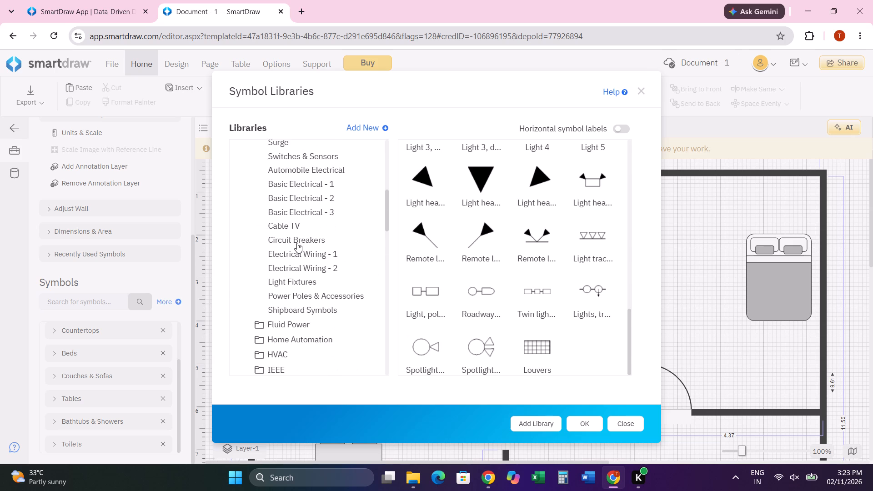
{"action": "left_click", "coordinate": [321, 180]}
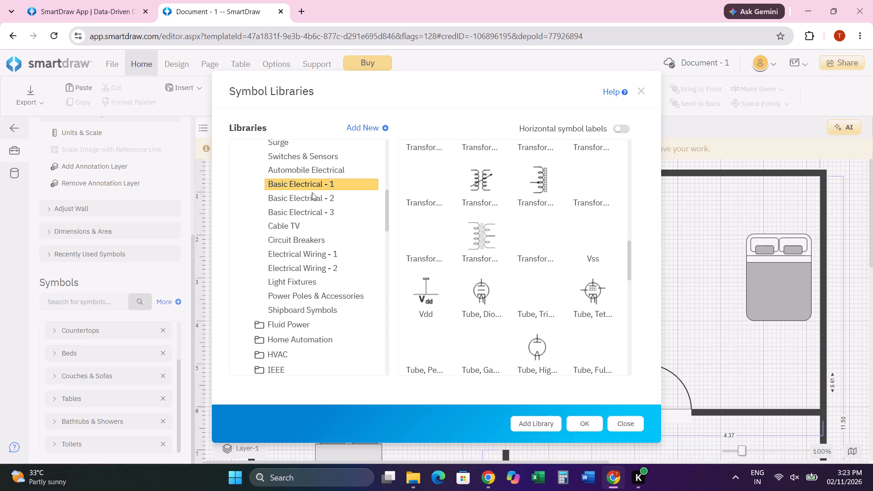
{"action": "left_click", "coordinate": [310, 189]}
{"action": "left_click", "coordinate": [307, 198]}
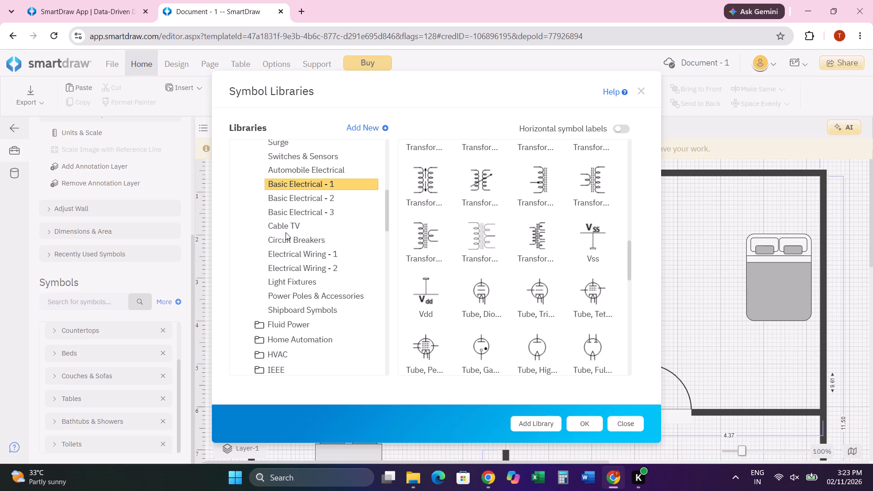
{"action": "left_click", "coordinate": [286, 225]}
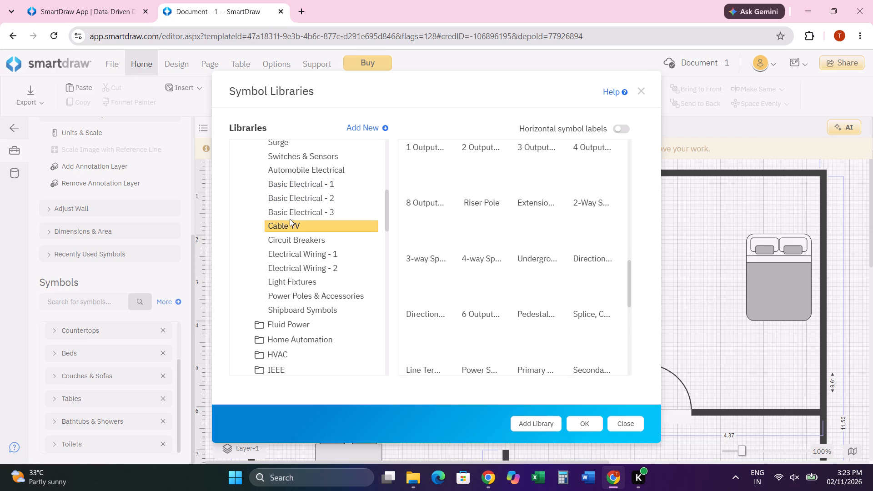
{"action": "scroll", "coordinate": [290, 225], "scroll_direction": "down", "scroll_amount": 3}
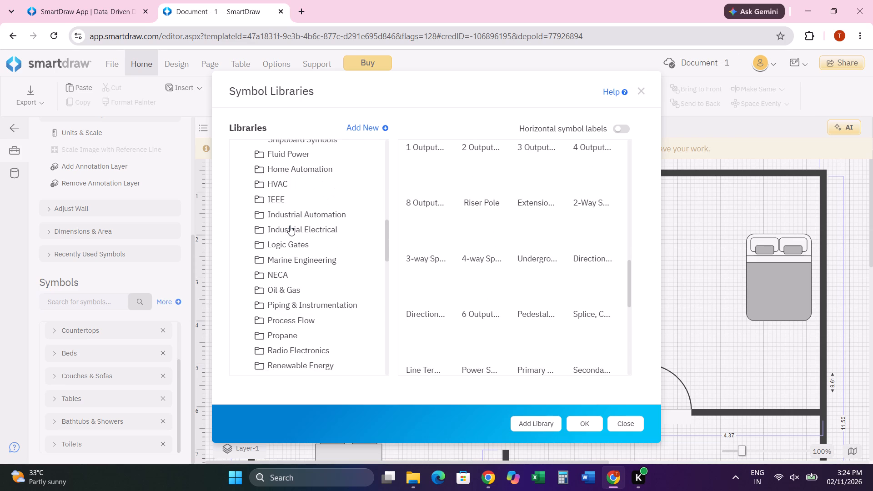
{"action": "scroll", "coordinate": [290, 225], "scroll_direction": "down", "scroll_amount": 2}
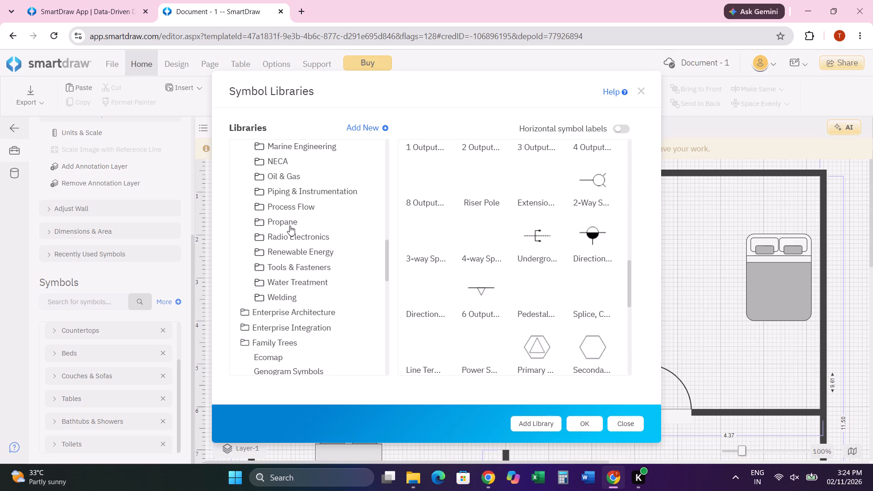
{"action": "scroll", "coordinate": [290, 225], "scroll_direction": "up", "scroll_amount": 2}
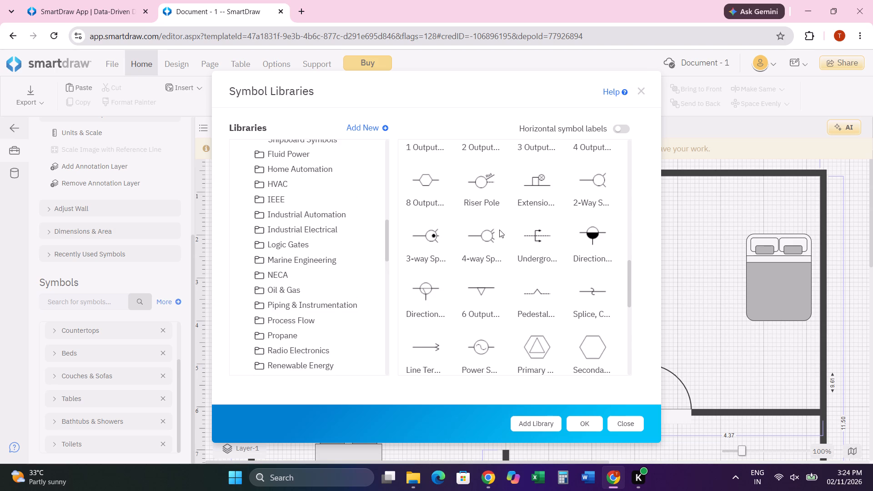
{"action": "scroll", "coordinate": [178, 264], "scroll_direction": "up", "scroll_amount": 6}
{"action": "scroll", "coordinate": [284, 241], "scroll_direction": "up", "scroll_amount": 2}
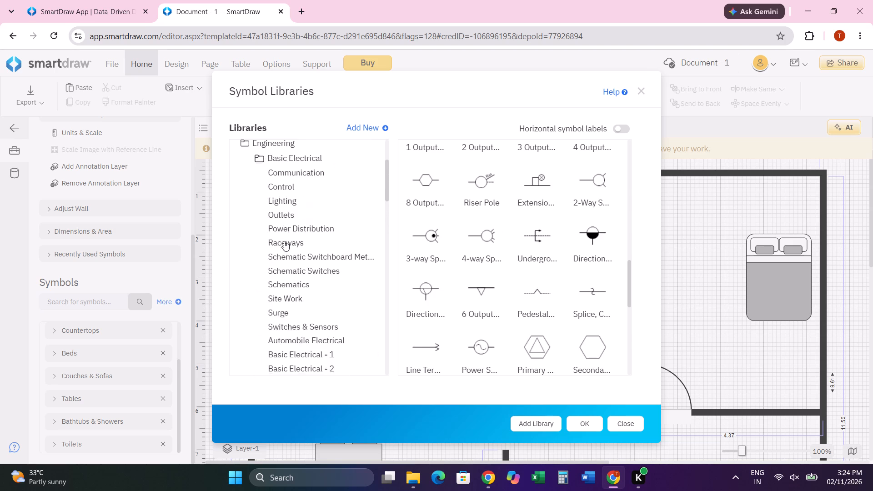
{"action": "scroll", "coordinate": [284, 241], "scroll_direction": "up", "scroll_amount": 2}
{"action": "left_click", "coordinate": [271, 255]}
Browse the remaining library categories down to the end of the list, examining the ER Diagram library under Software Design.
{"action": "scroll", "coordinate": [271, 255], "scroll_direction": "down", "scroll_amount": 3}
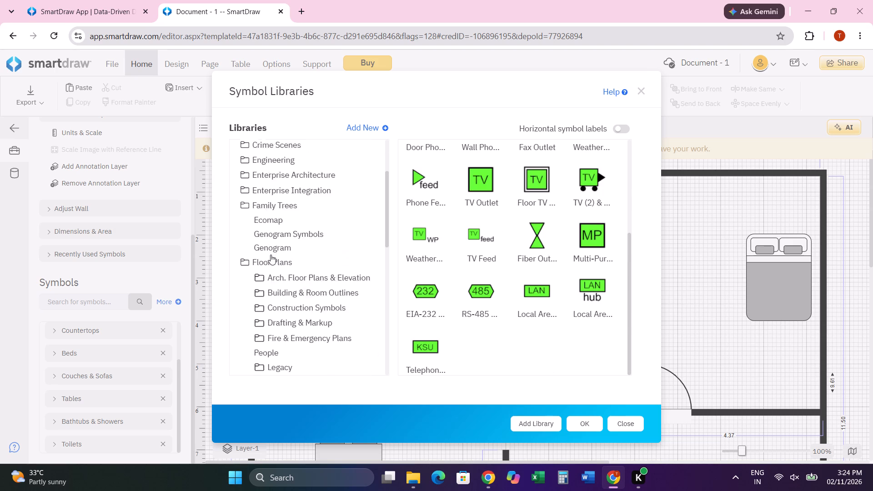
{"action": "scroll", "coordinate": [271, 251], "scroll_direction": "down", "scroll_amount": 3}
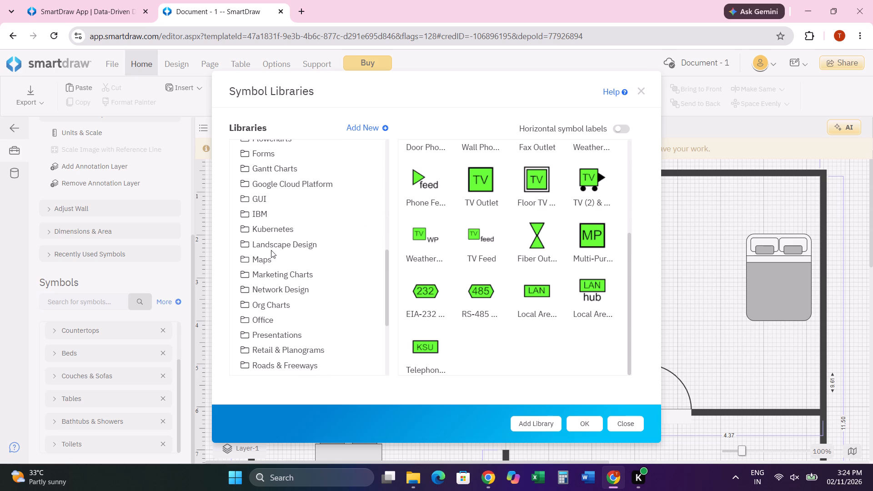
{"action": "scroll", "coordinate": [271, 250], "scroll_direction": "down", "scroll_amount": 2}
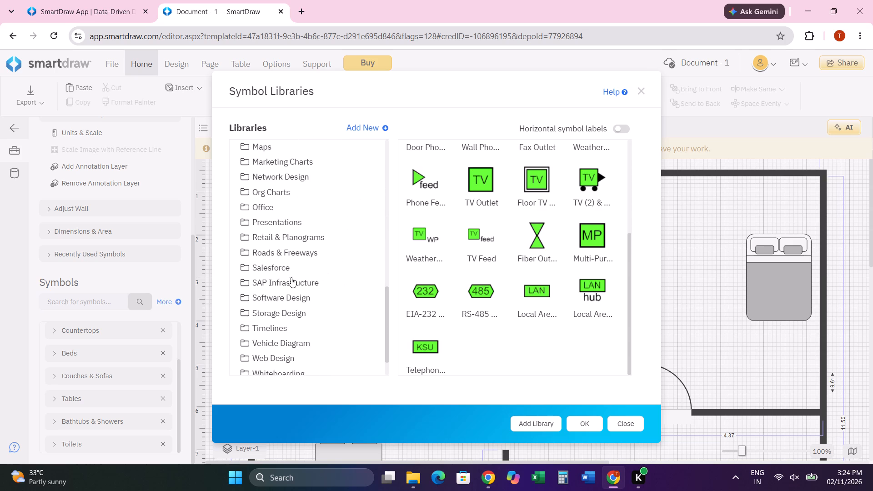
{"action": "left_click", "coordinate": [295, 295]}
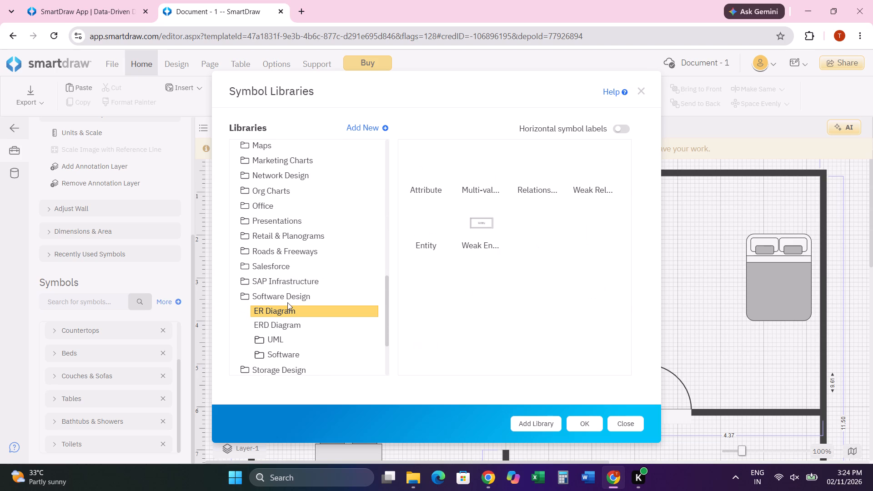
{"action": "scroll", "coordinate": [290, 294], "scroll_direction": "down", "scroll_amount": 3}
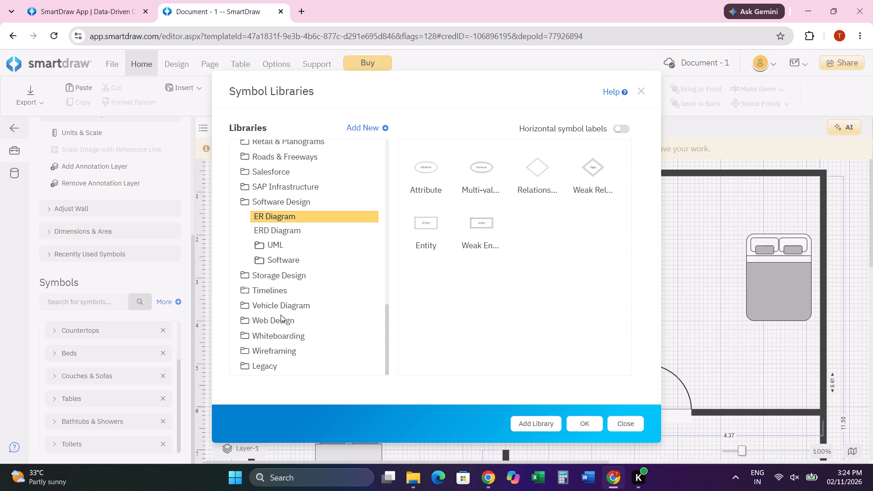
{"action": "scroll", "coordinate": [291, 318], "scroll_direction": "up", "scroll_amount": 8}
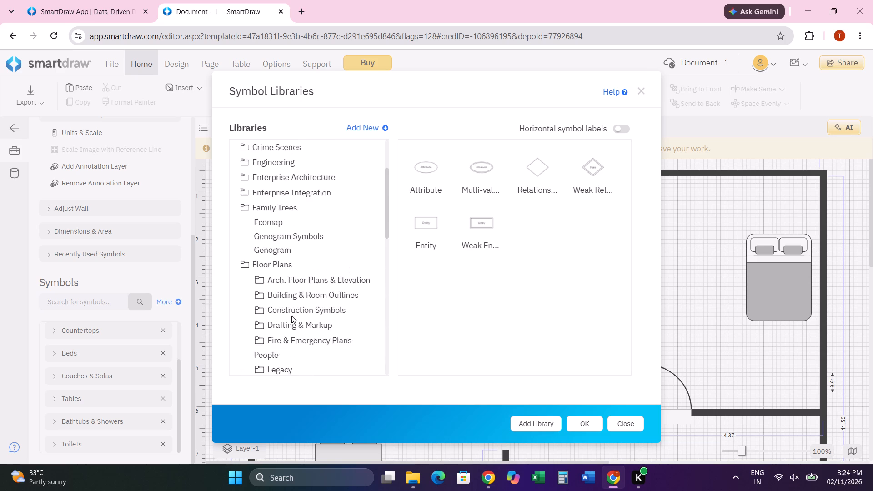
{"action": "scroll", "coordinate": [291, 316], "scroll_direction": "up", "scroll_amount": 3}
{"action": "scroll", "coordinate": [272, 190], "scroll_direction": "up", "scroll_amount": 2}
Examine the Activities and Amazon Web Services libraries, and close the Symbol Libraries without adding one.
{"action": "left_click", "coordinate": [272, 145]}
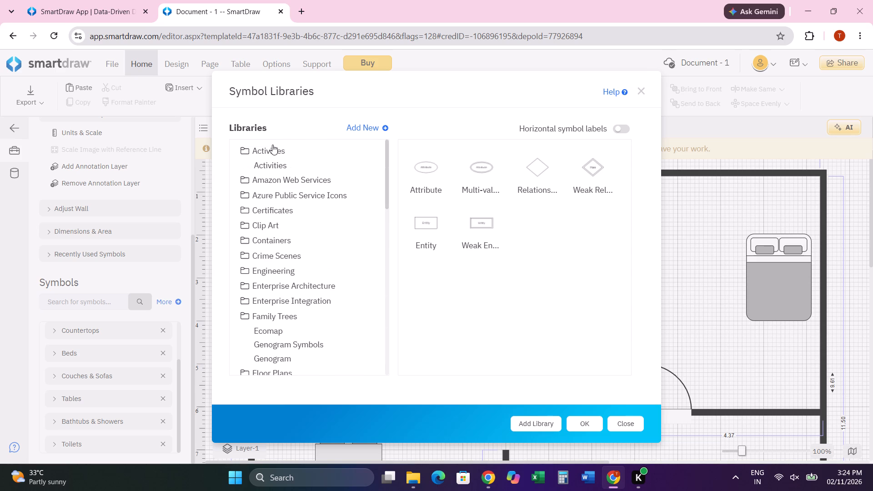
{"action": "left_click", "coordinate": [272, 160]}
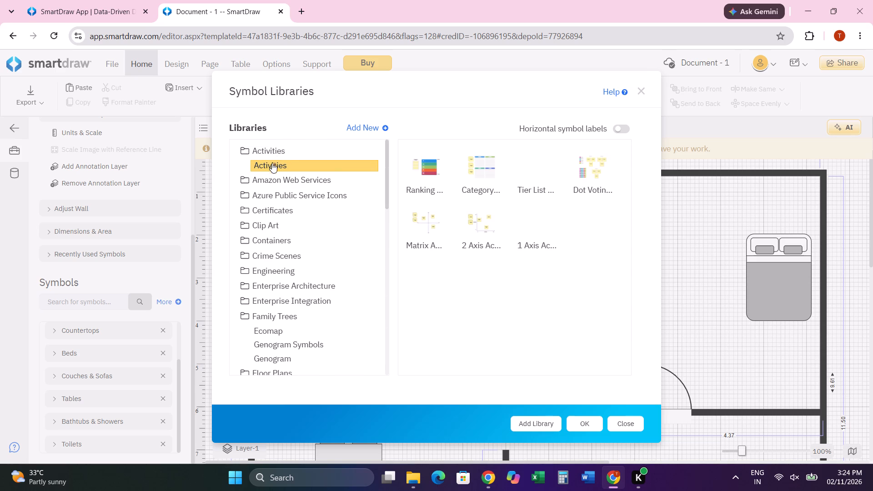
{"action": "left_click", "coordinate": [275, 185]}
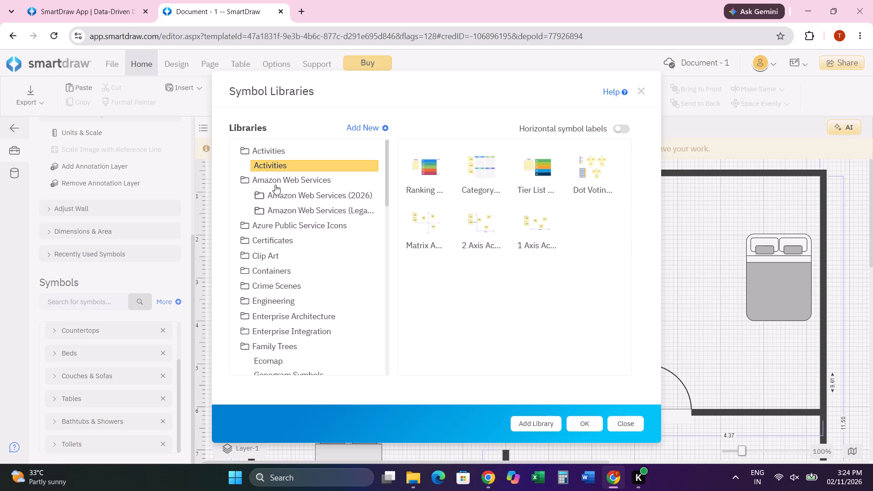
{"action": "left_click", "coordinate": [275, 181]}
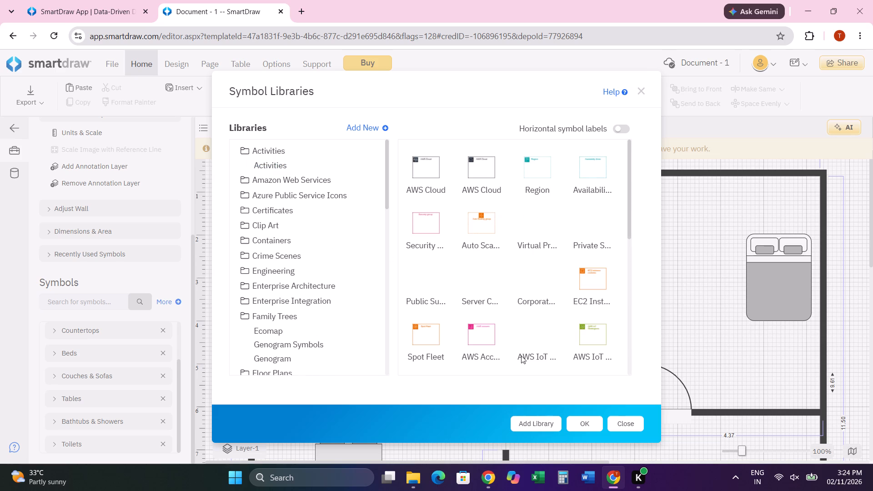
{"action": "left_click", "coordinate": [629, 415]}
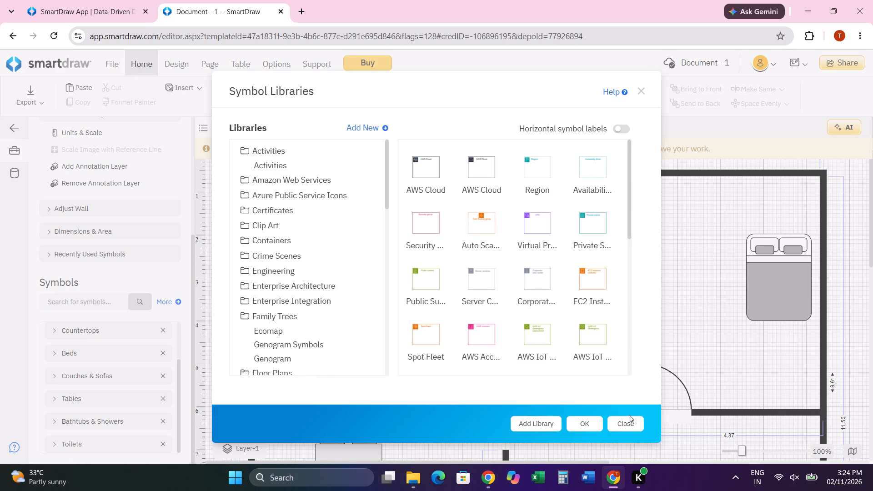
{"action": "left_click", "coordinate": [631, 420]}
{"action": "scroll", "coordinate": [553, 310], "scroll_direction": "down", "scroll_amount": 3}
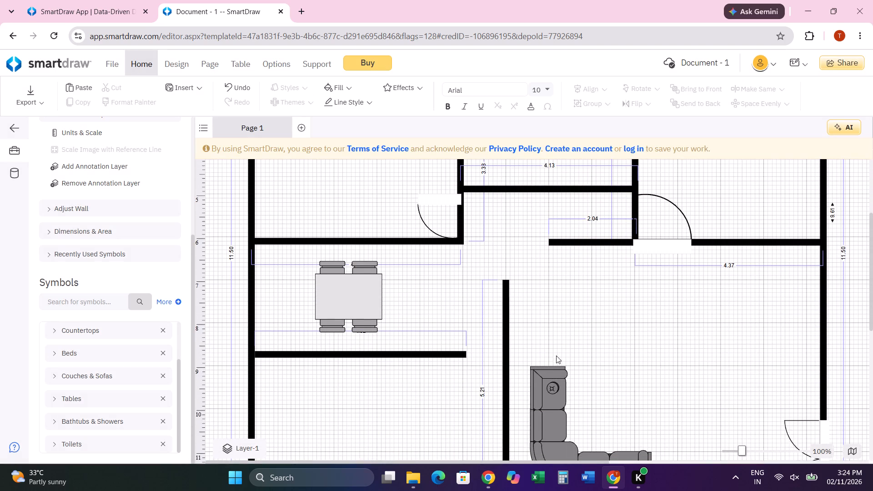